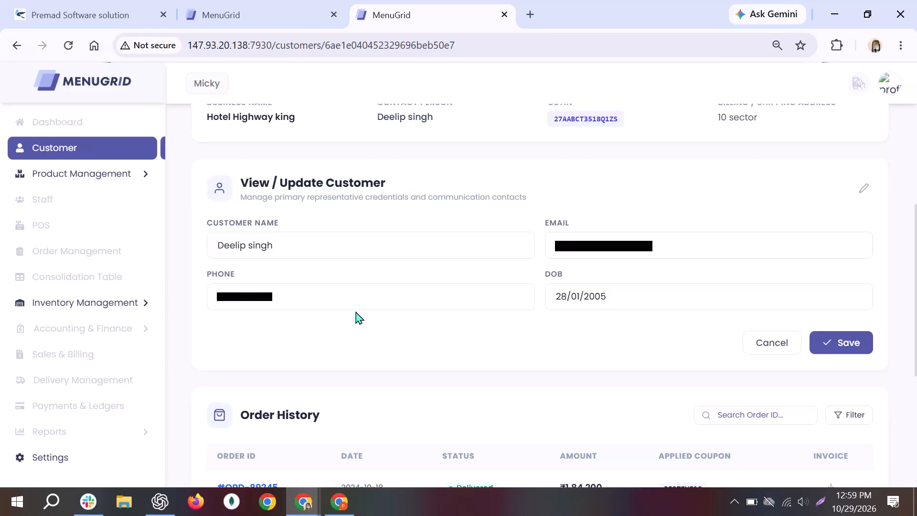
Append a long string of extra digits to the customer's Phone number to test its length validation.
click(353, 304)
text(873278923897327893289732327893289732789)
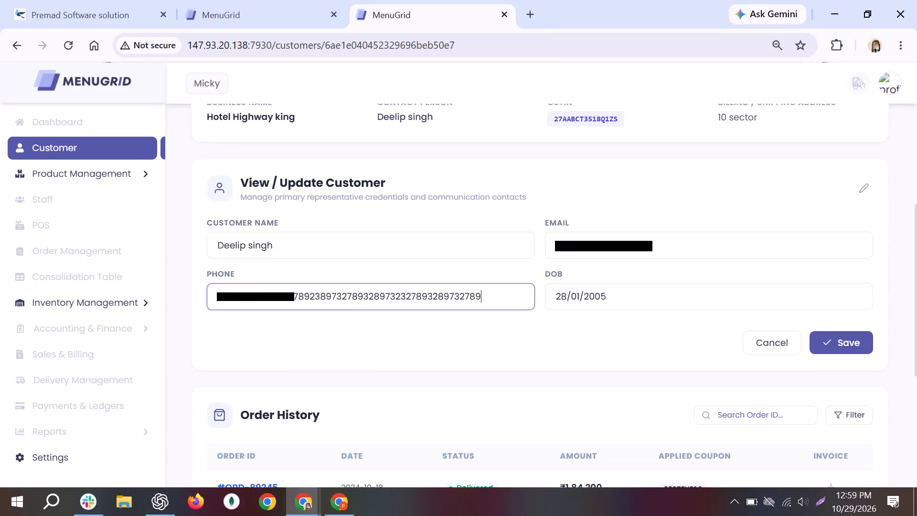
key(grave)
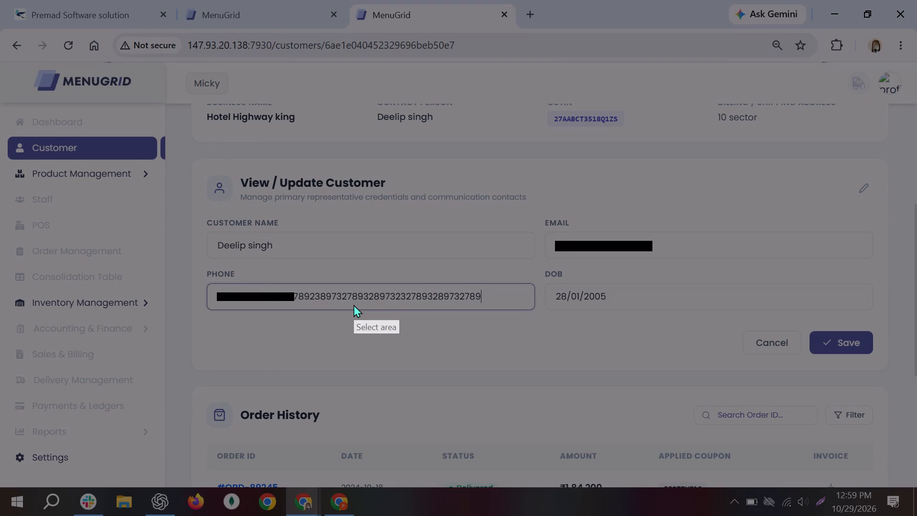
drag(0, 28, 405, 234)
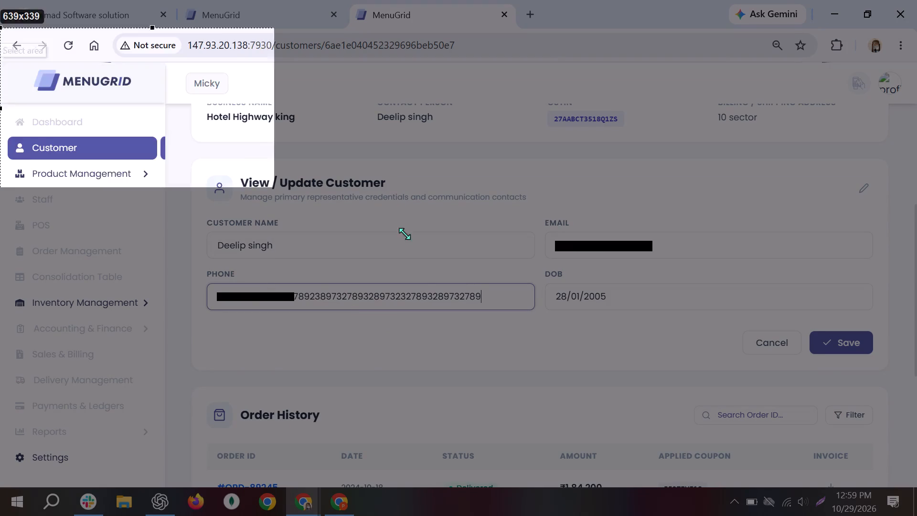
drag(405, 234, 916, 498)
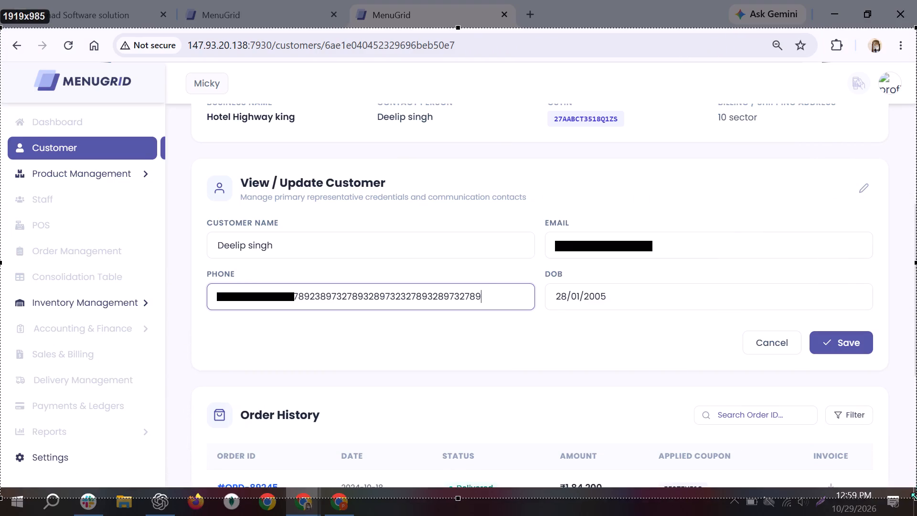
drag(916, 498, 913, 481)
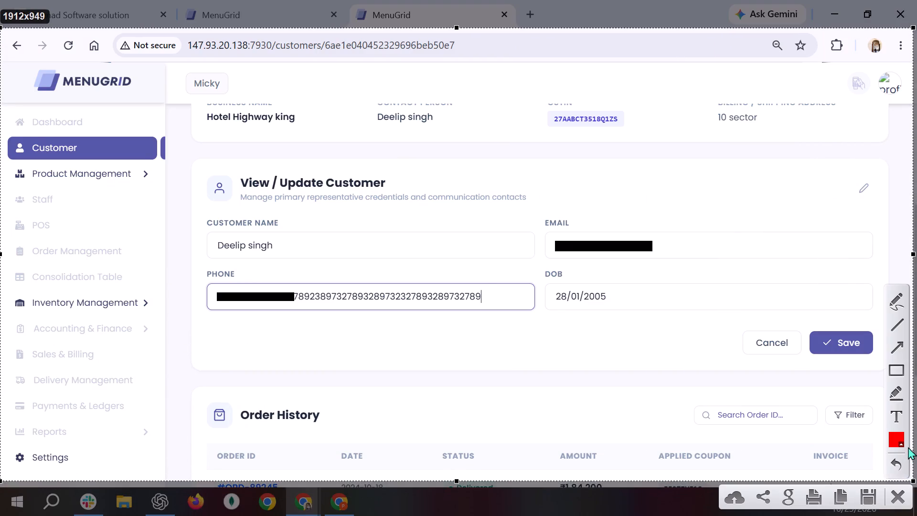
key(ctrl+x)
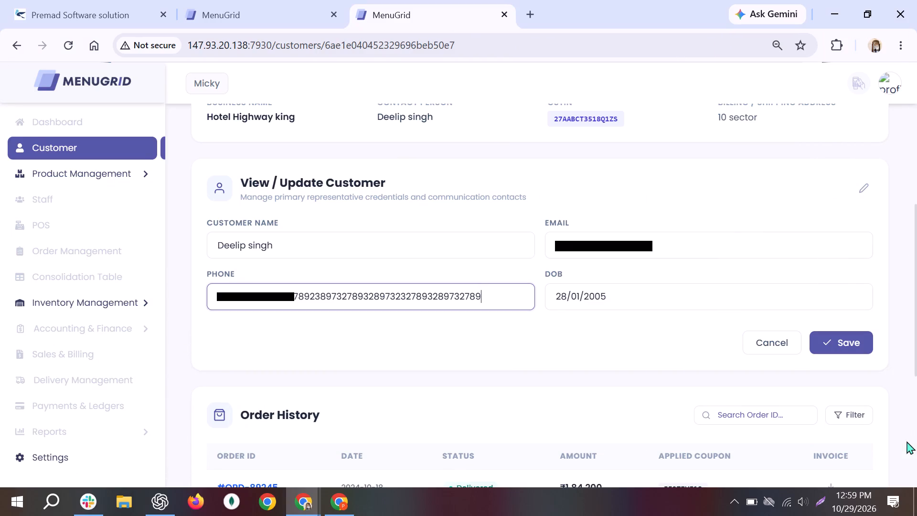
Capture a full-width screenshot of the customer page and outline the Phone field and Save button with red rectangles.
scroll(733, 317, up, 2)
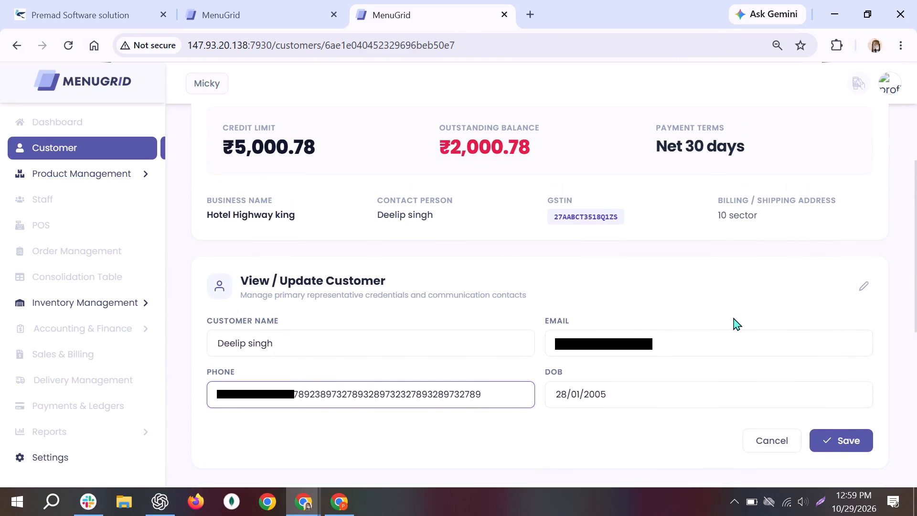
key(grave)
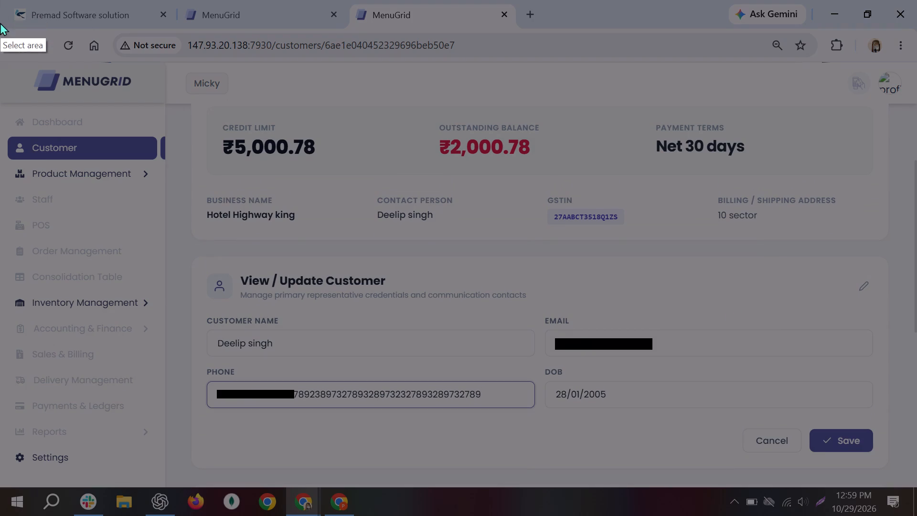
drag(0, 22, 916, 488)
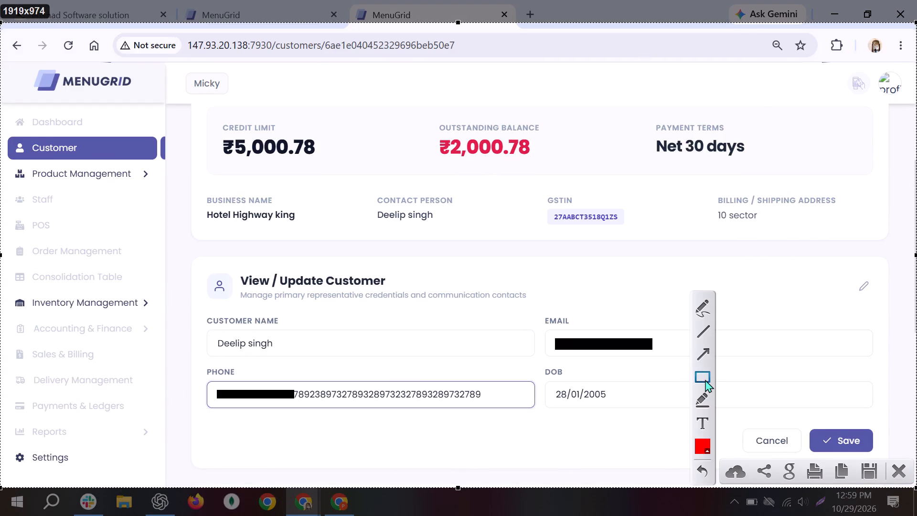
click(705, 379)
drag(198, 377, 390, 439)
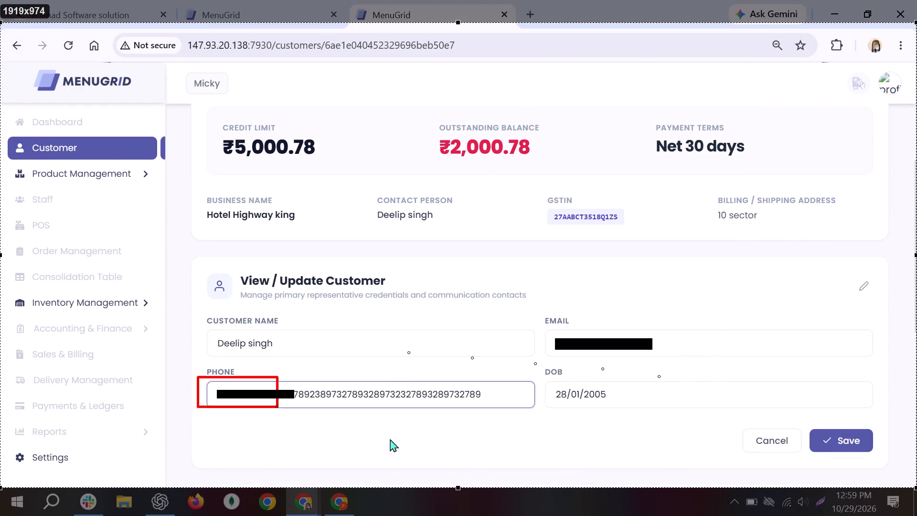
drag(390, 439, 534, 420)
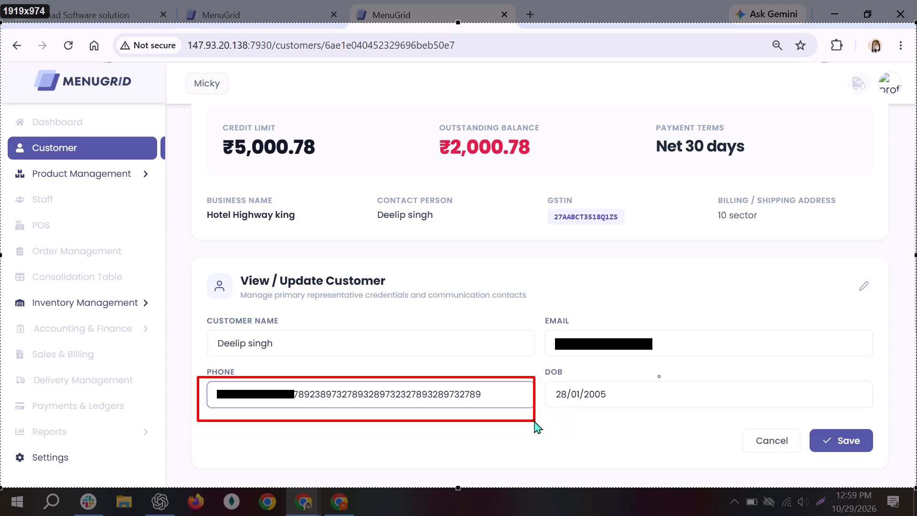
drag(802, 423, 885, 450)
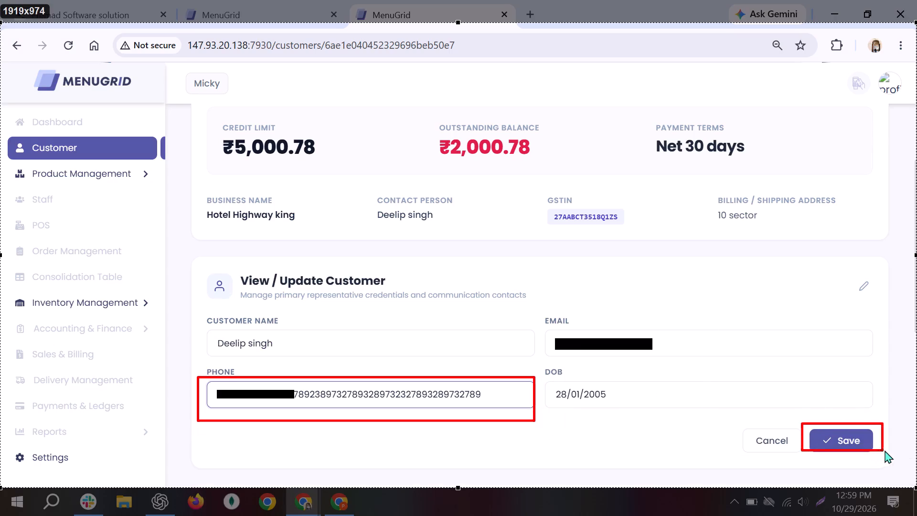
drag(885, 450, 897, 454)
Add the red text note "validation missing fix the number validation ." below the outlined Phone field and copy its text.
click(705, 422)
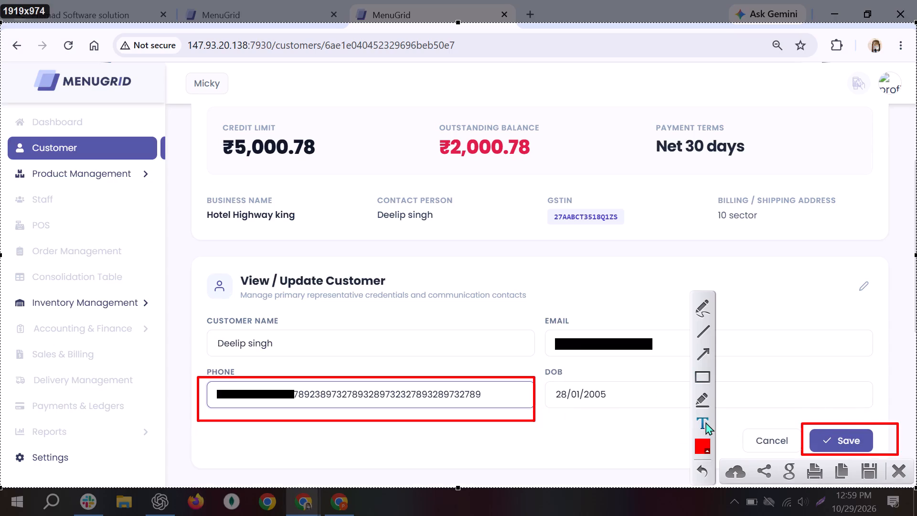
click(200, 441)
text(validation)
key(space)
text(missing)
key(space)
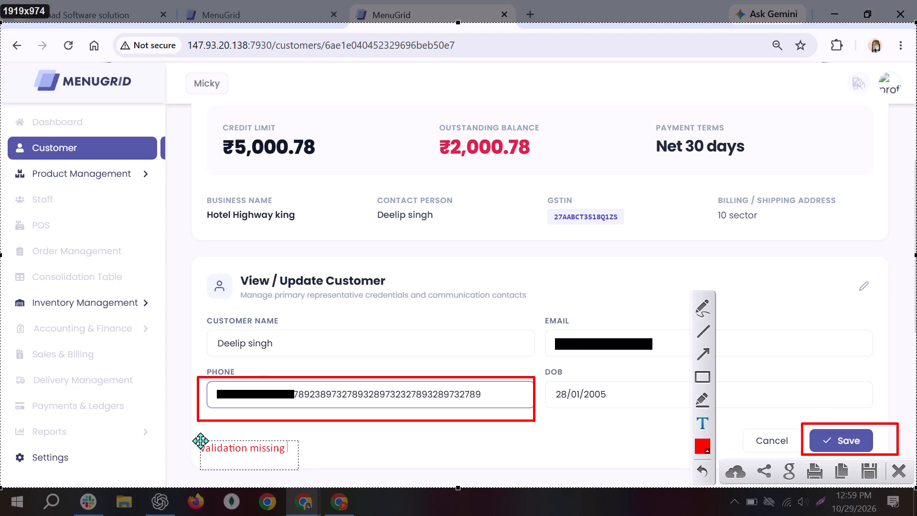
text(fix the)
key(space)
text(number)
key(space)
text(validation)
key(space)
key(period)
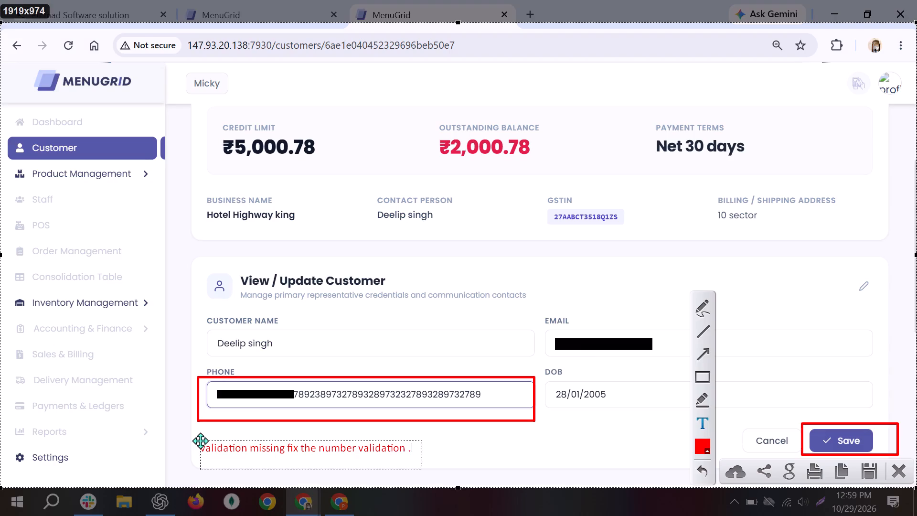
key(ctrl+a)
key(ctrl+c)
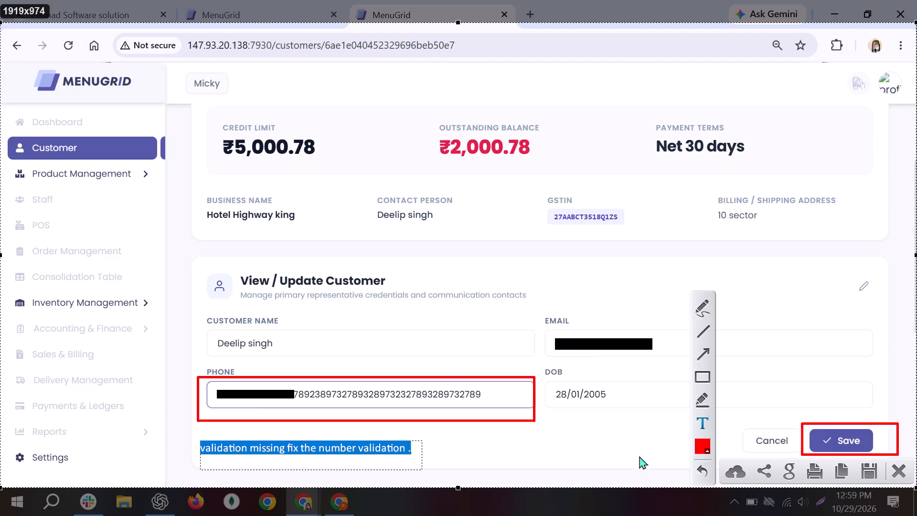
Upload the annotated screenshot to get a shareable link.
click(737, 466)
Switch to the MENU-GRID QA sheet and paste the copied note into row 5's Issues / Feedback cell.
key(alt+Tab)
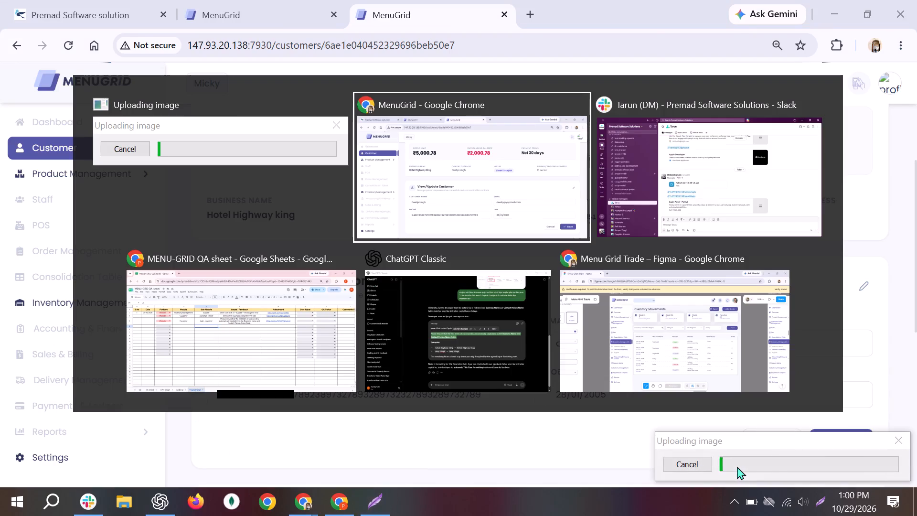
key(alt+Tab)
key(alt+Tab)
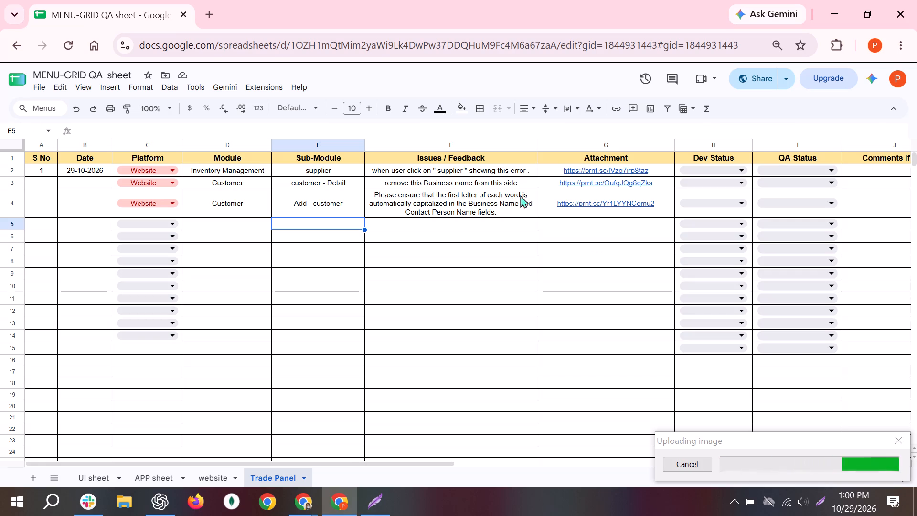
triple_click(505, 221)
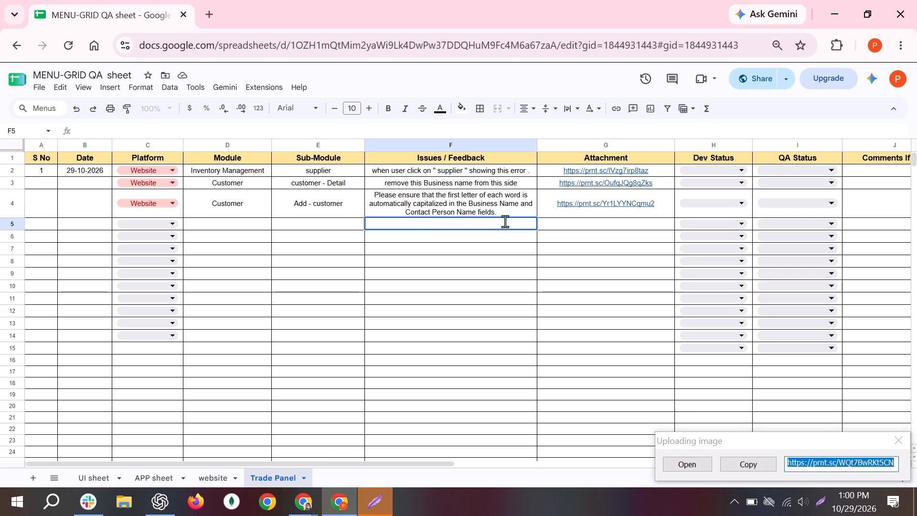
key(ctrl+v)
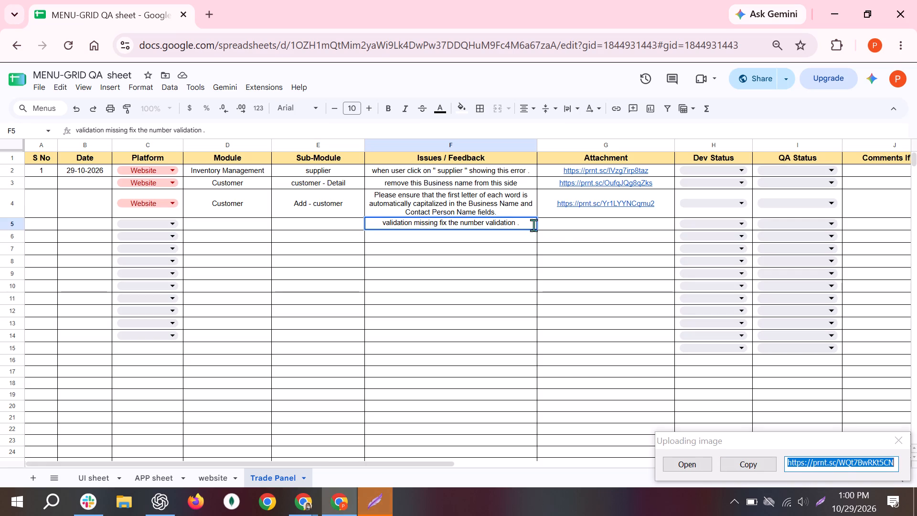
Copy the uploaded screenshot's link and paste it into row 5's Attachment cell.
click(561, 226)
click(745, 471)
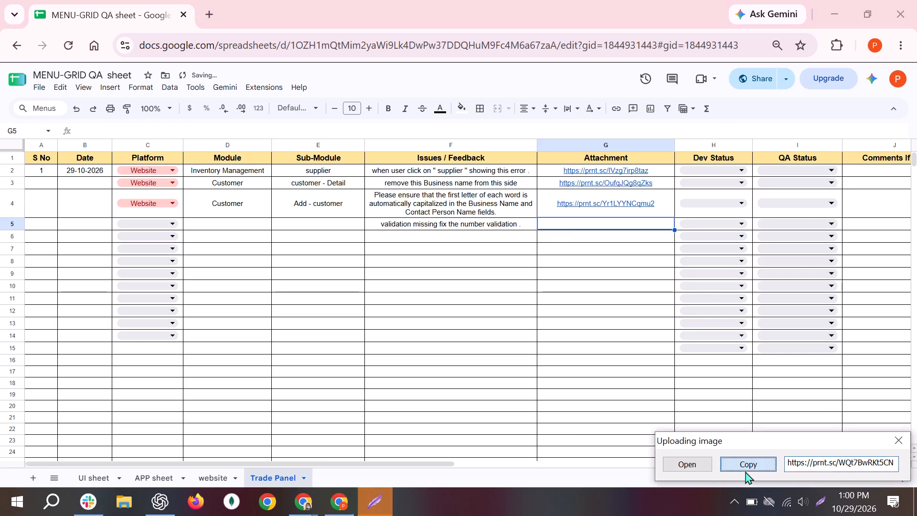
key(ctrl+v)
Set row 5's Platform to Website and its Module to Customer.
key(Left)
key(Left)
key(Left)
key(Left)
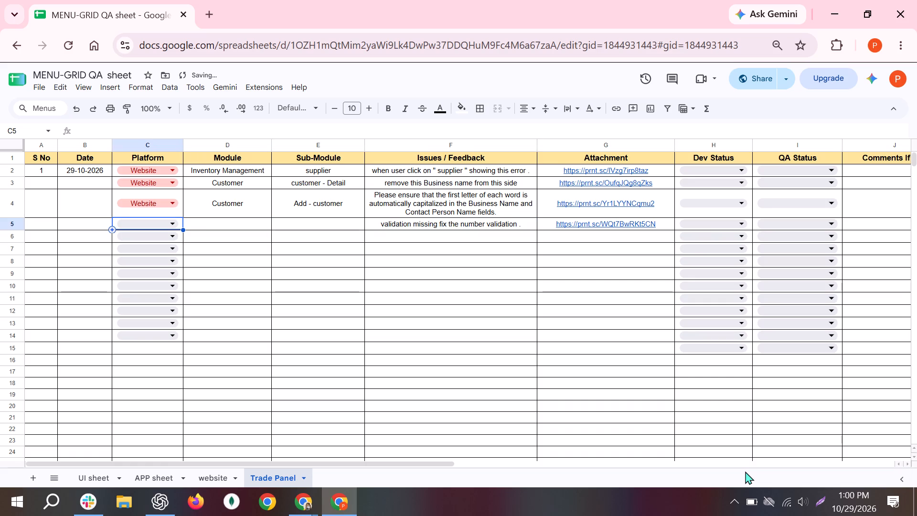
key(Return)
key(Return)
key(Right)
key(Up)
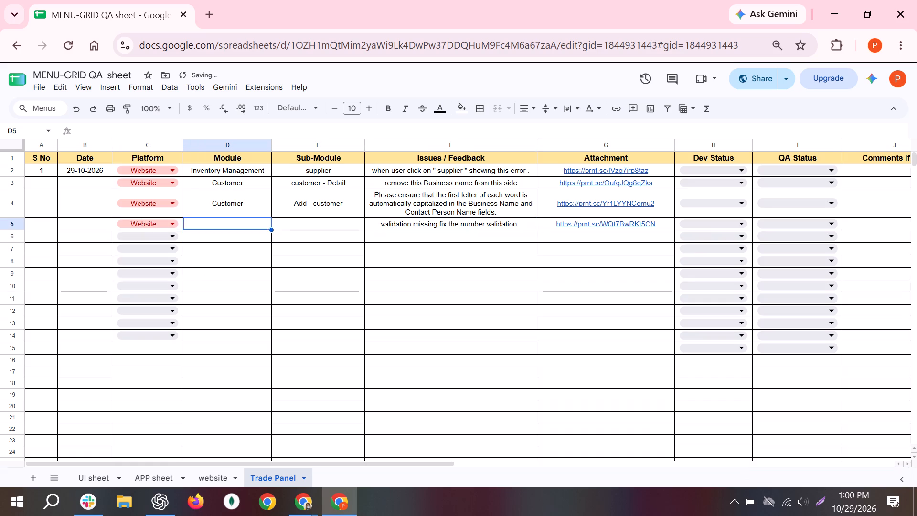
key(Down)
key(Up)
text(cu)
key(Right)
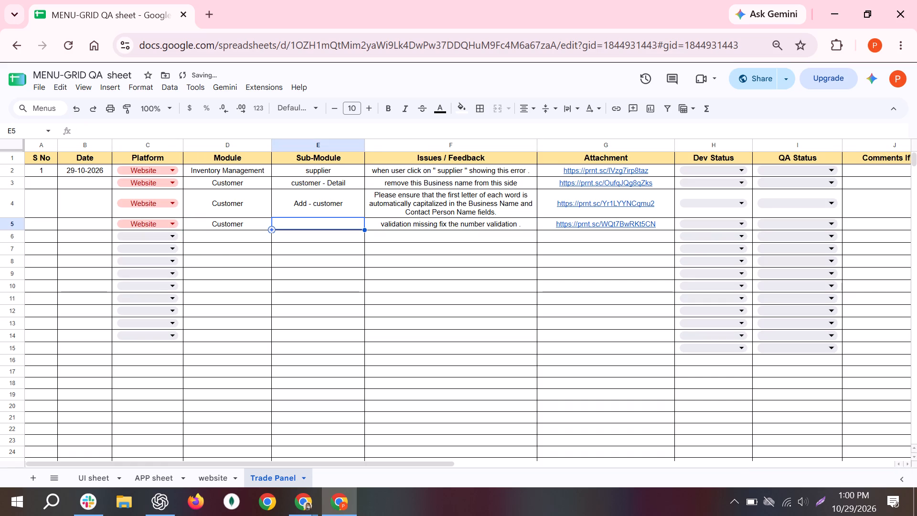
Check the page title in MenuGrid and enter "Customer - Detail" as row 5's Sub-Module in the QA sheet.
key(alt+Tab)
scroll(745, 471, up, 7)
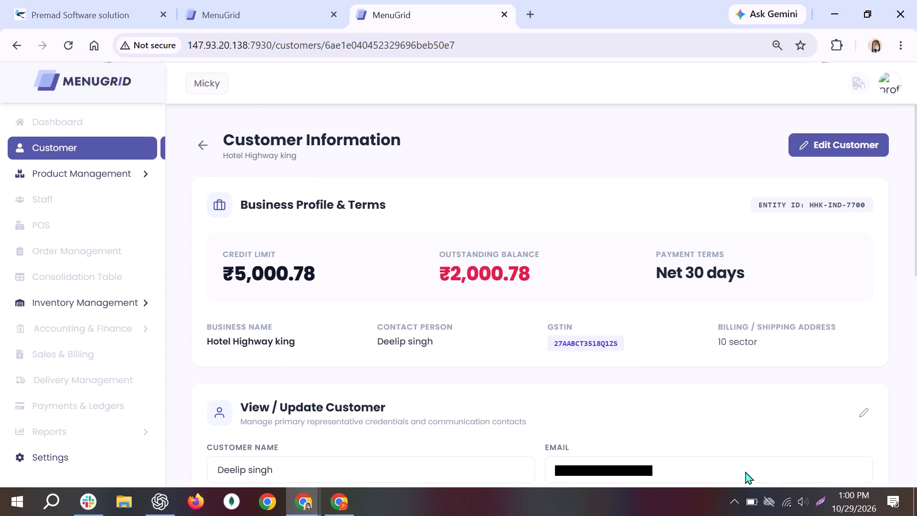
scroll(745, 471, up, 3)
key(alt+Tab)
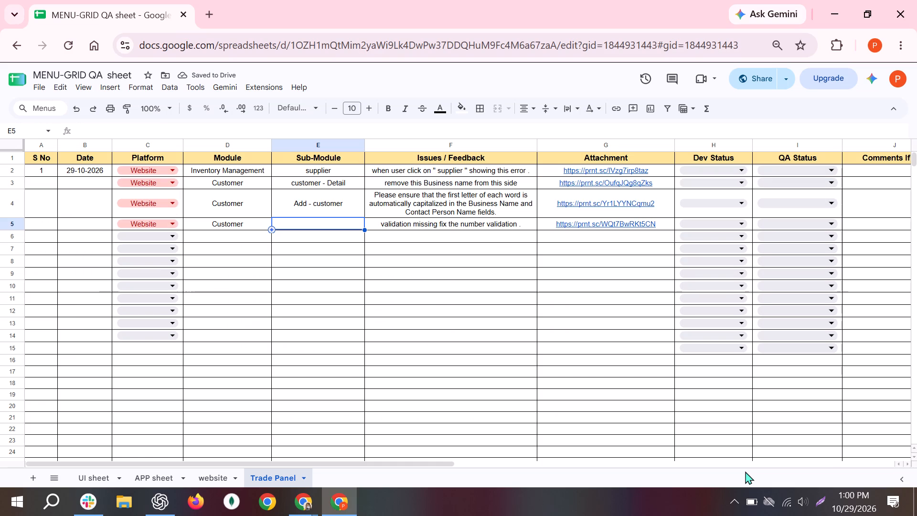
text(Cuspt)
key(BackSpace)
key(BackSpace)
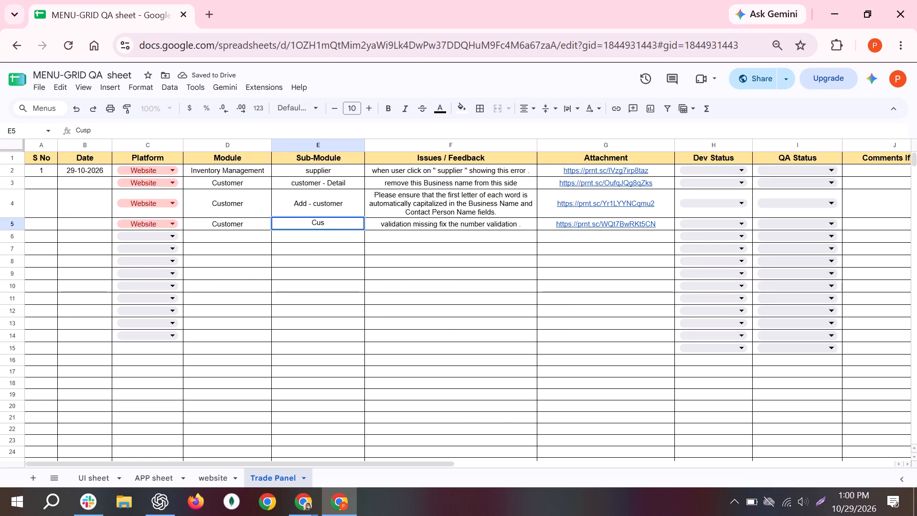
text(toer)
key(BackSpace)
key(BackSpace)
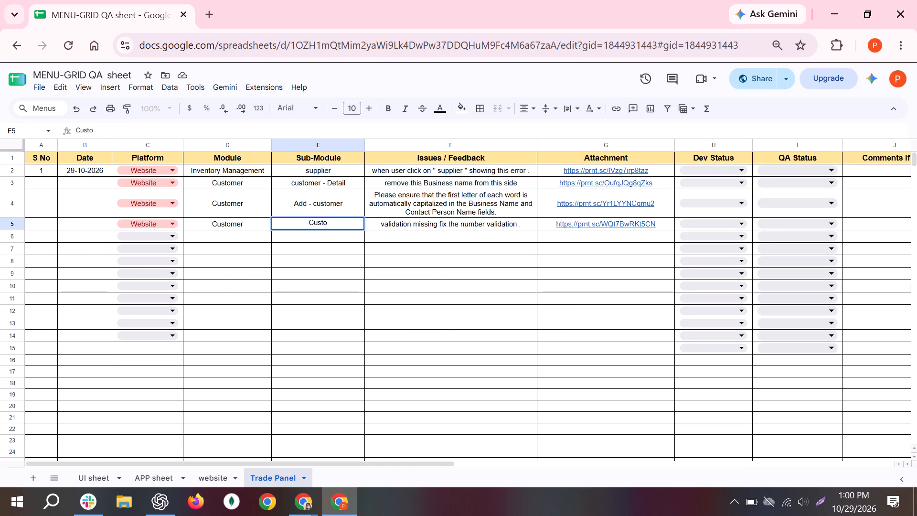
text(mer)
key(space)
text(-)
key(space)
key(Right)
Return to the MenuGrid customer page and try the Order History section's filter and order ID search.
key(alt+Tab)
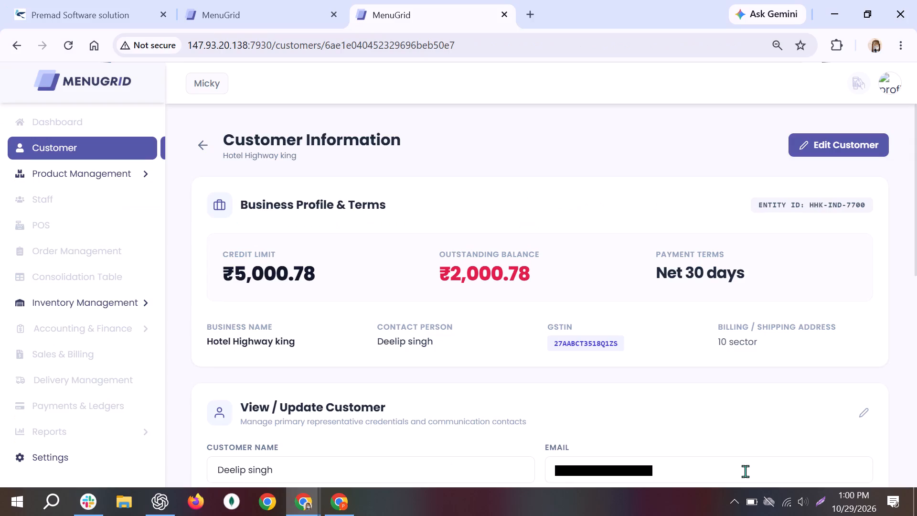
scroll(745, 471, down, 1)
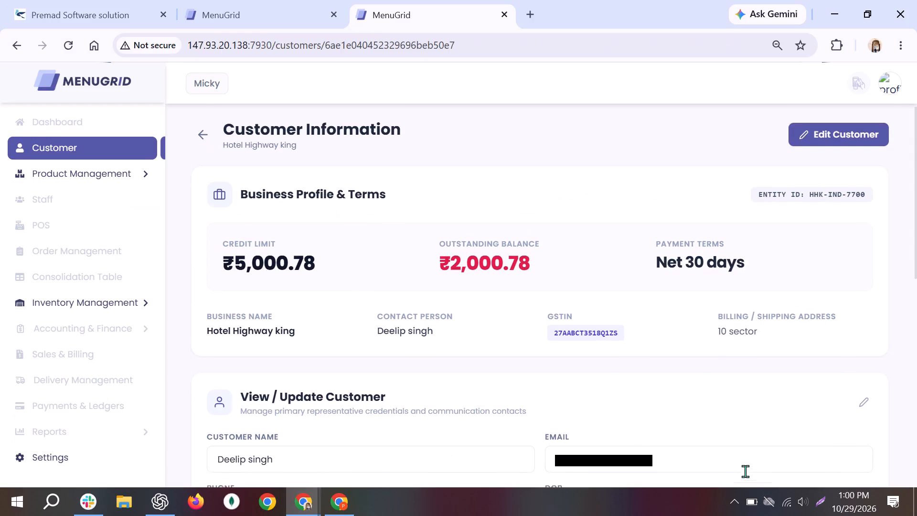
scroll(745, 471, down, 2)
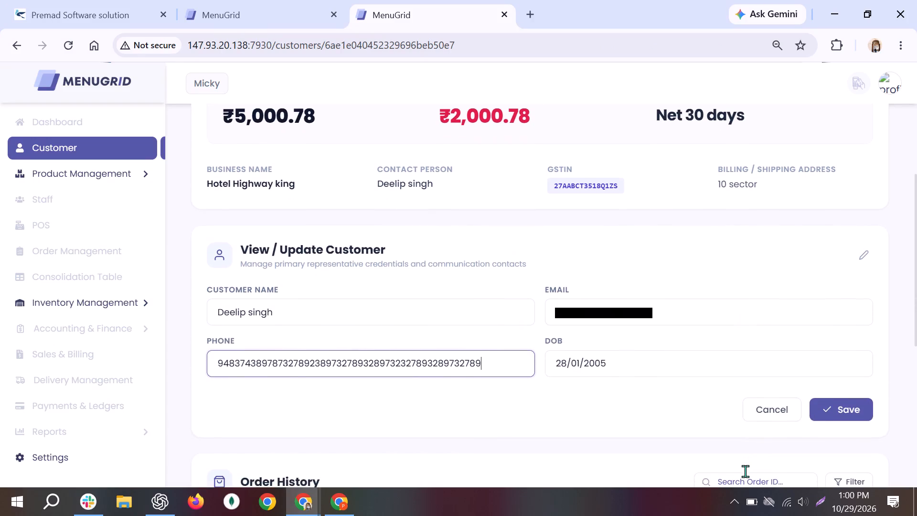
scroll(745, 471, down, 5)
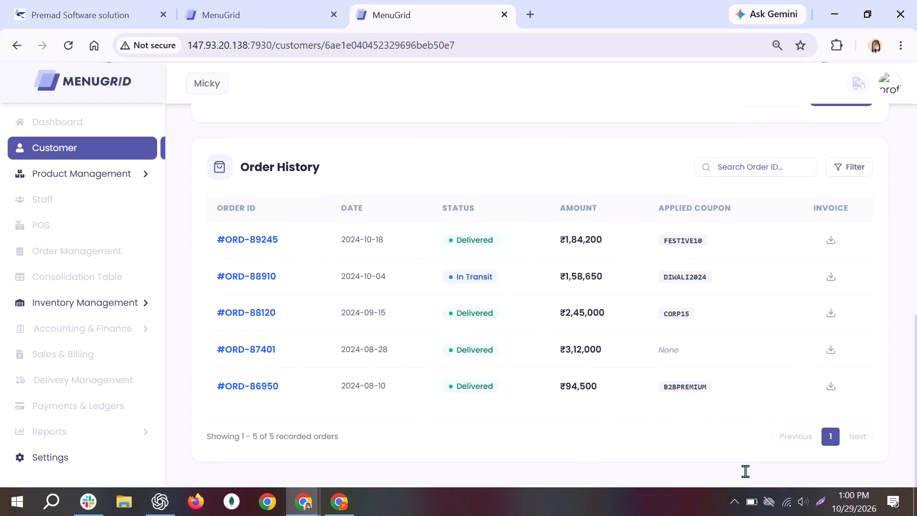
click(740, 175)
click(836, 167)
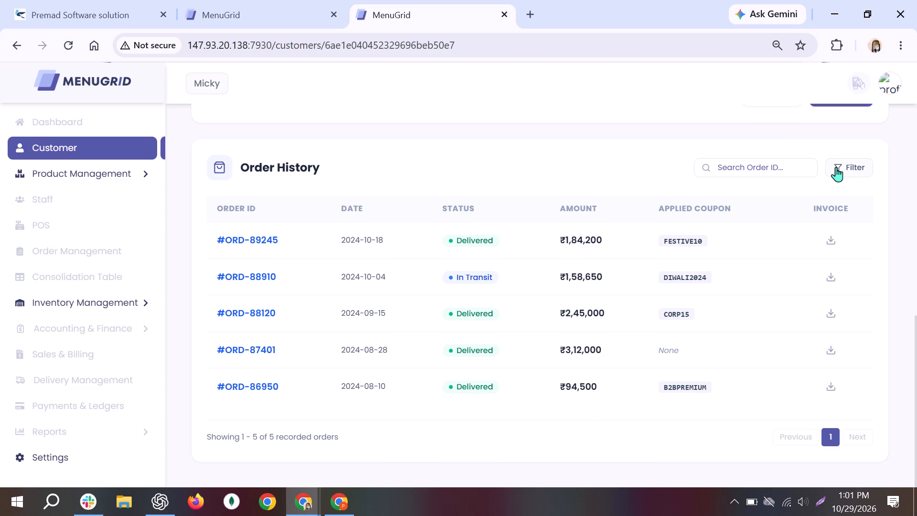
click(836, 167)
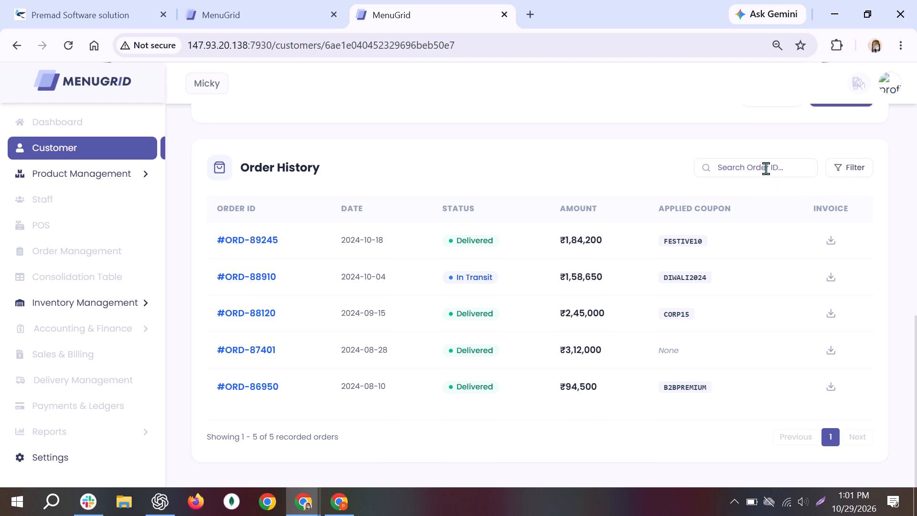
click(764, 166)
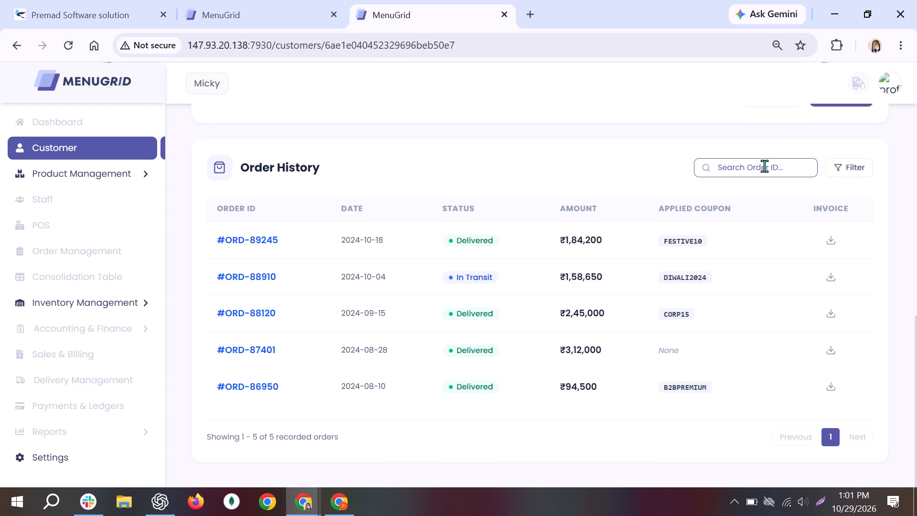
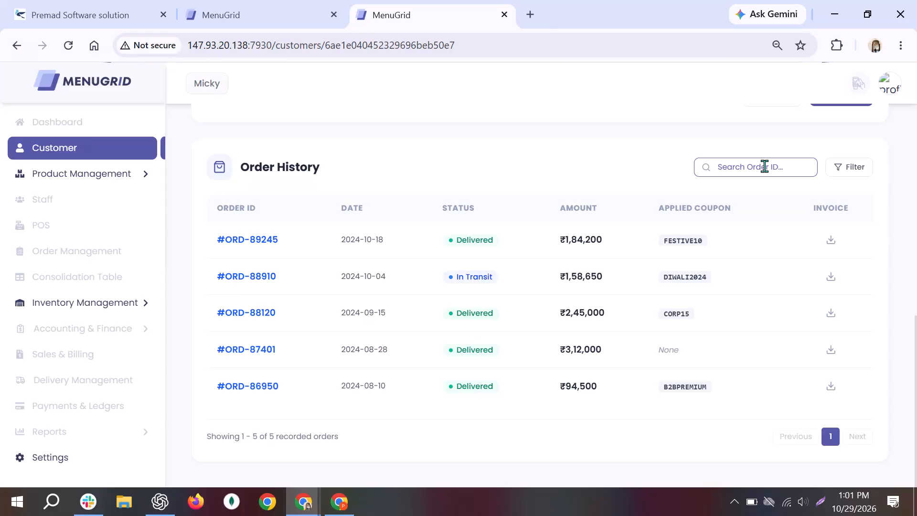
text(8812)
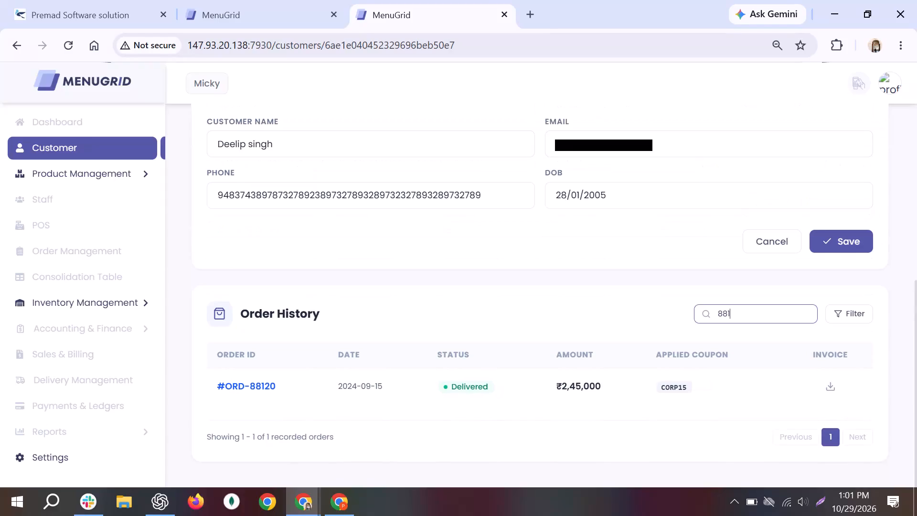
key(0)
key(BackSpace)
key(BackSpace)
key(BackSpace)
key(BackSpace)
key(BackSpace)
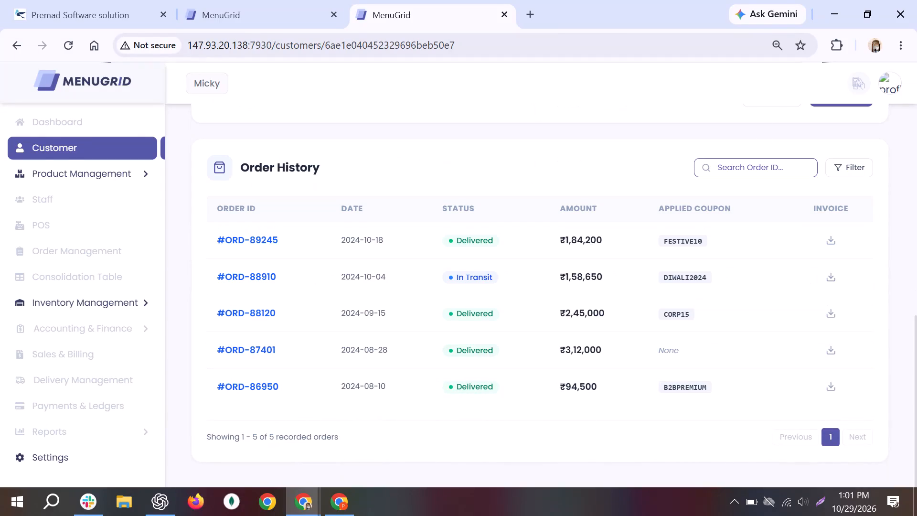
Try opening the Order History section's Filter several times.
click(845, 170)
triple_click(845, 170)
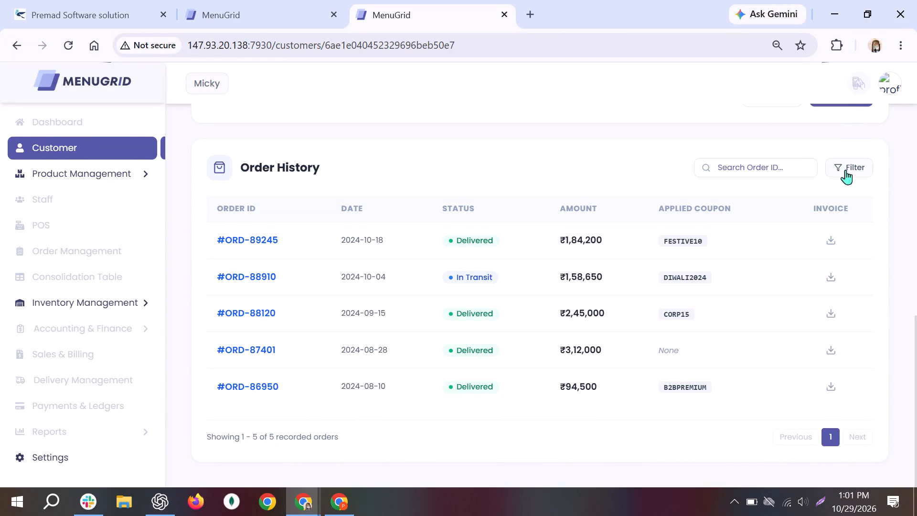
triple_click(845, 170)
click(845, 170)
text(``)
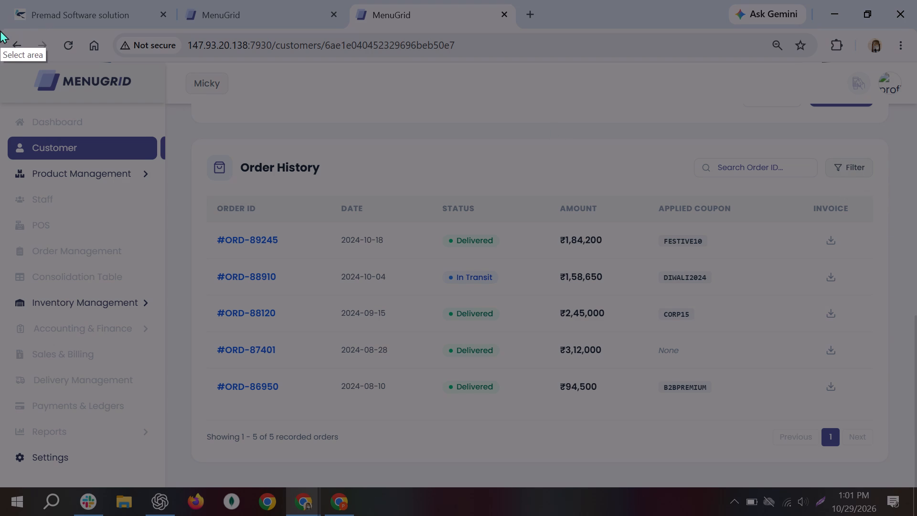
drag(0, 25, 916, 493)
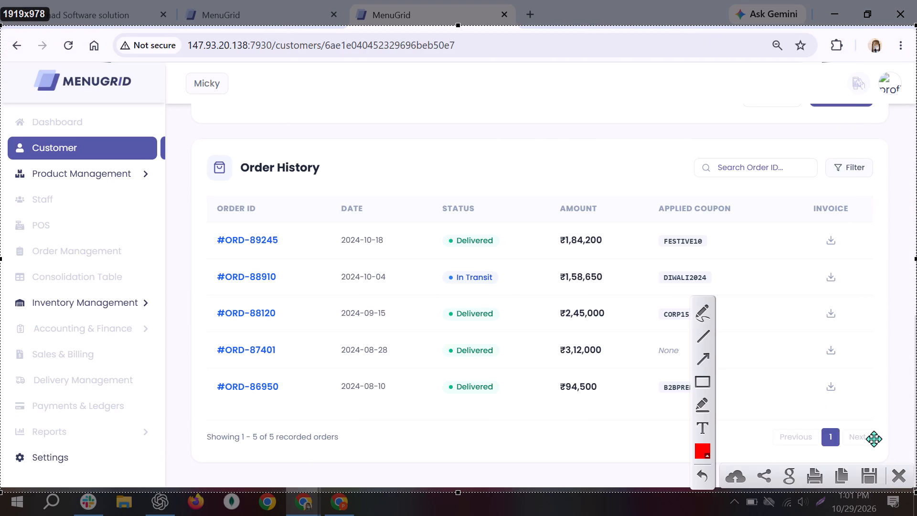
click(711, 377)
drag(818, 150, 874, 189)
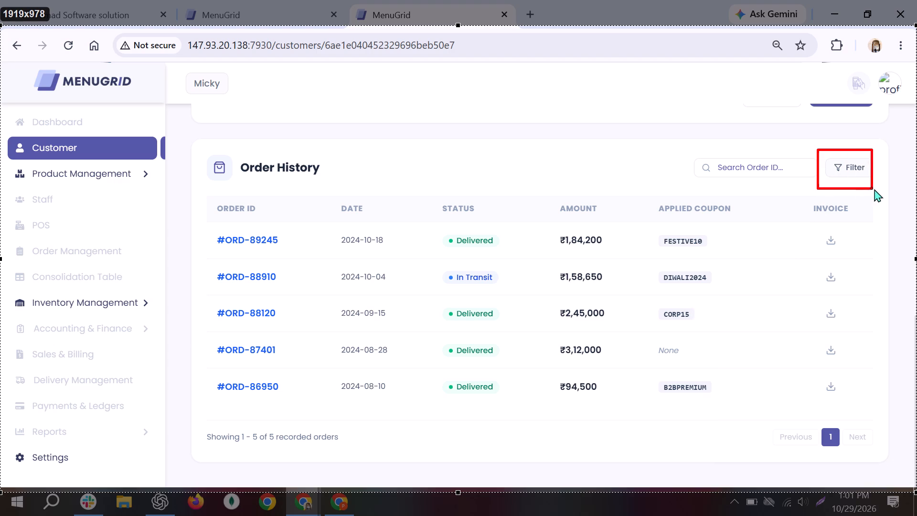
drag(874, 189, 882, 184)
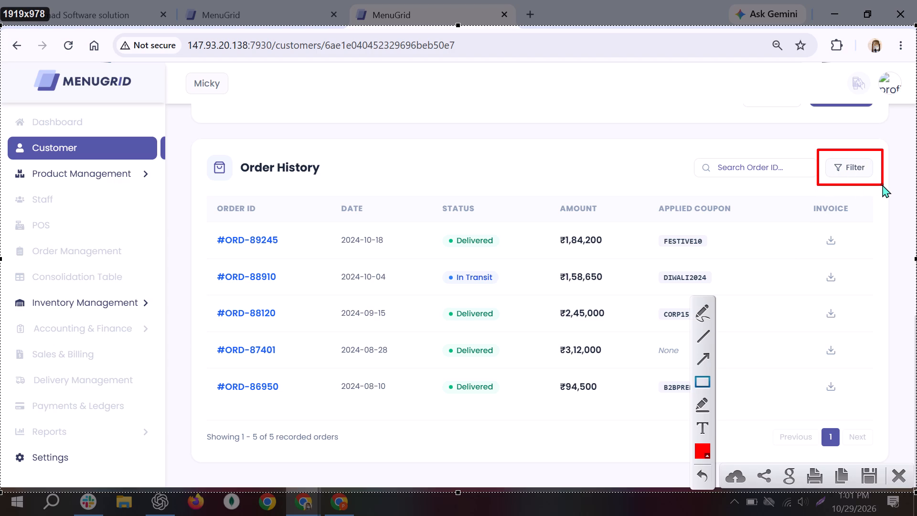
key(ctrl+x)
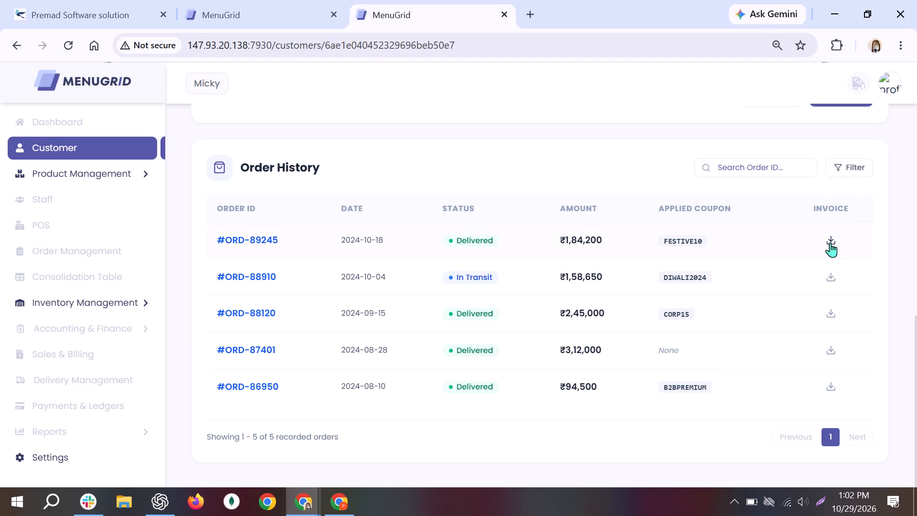
Test the invoice download for order #ORD-89245, and try the order list's page 1 control.
click(830, 242)
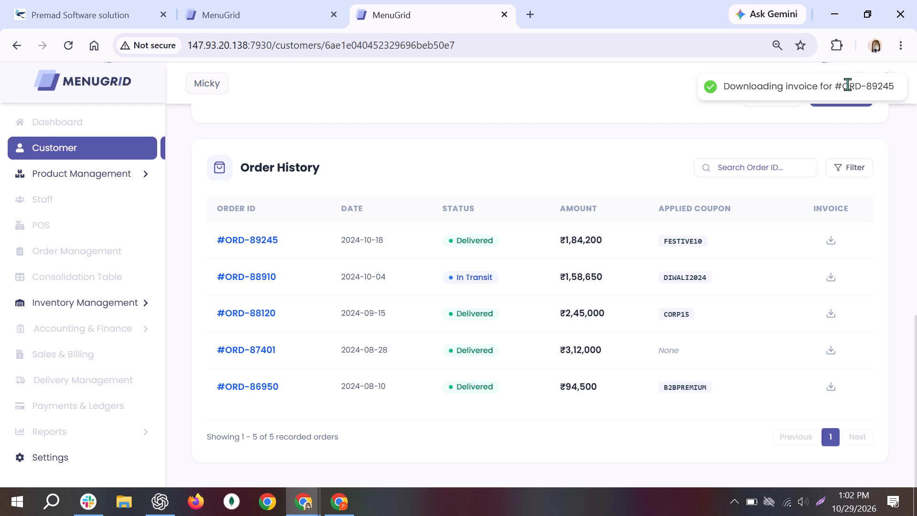
click(847, 84)
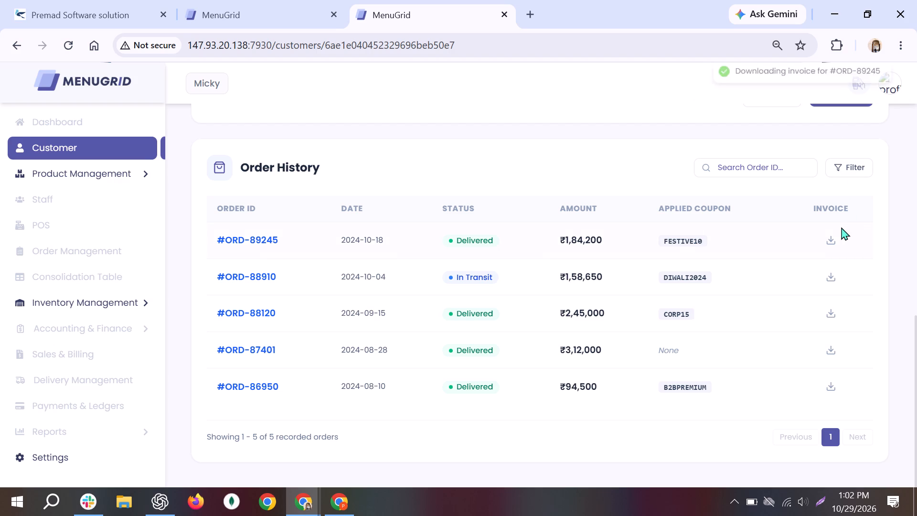
click(831, 429)
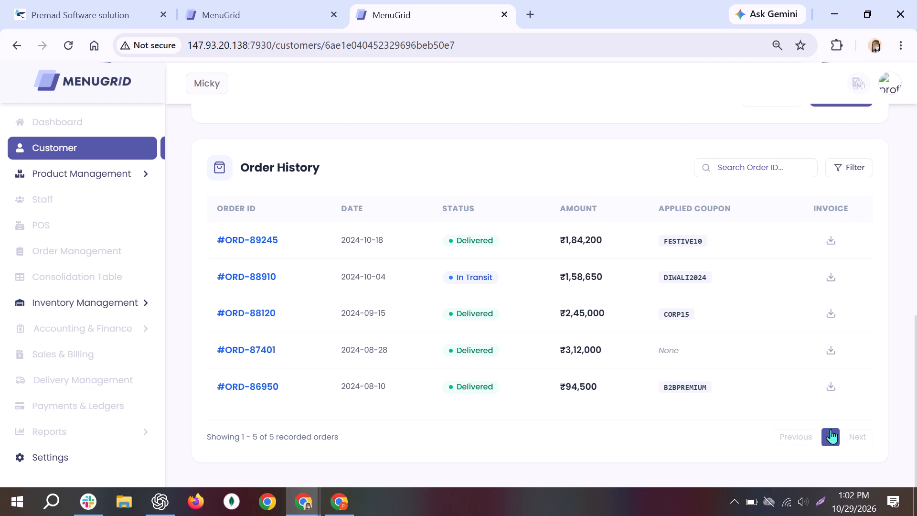
click(245, 237)
click(245, 237)
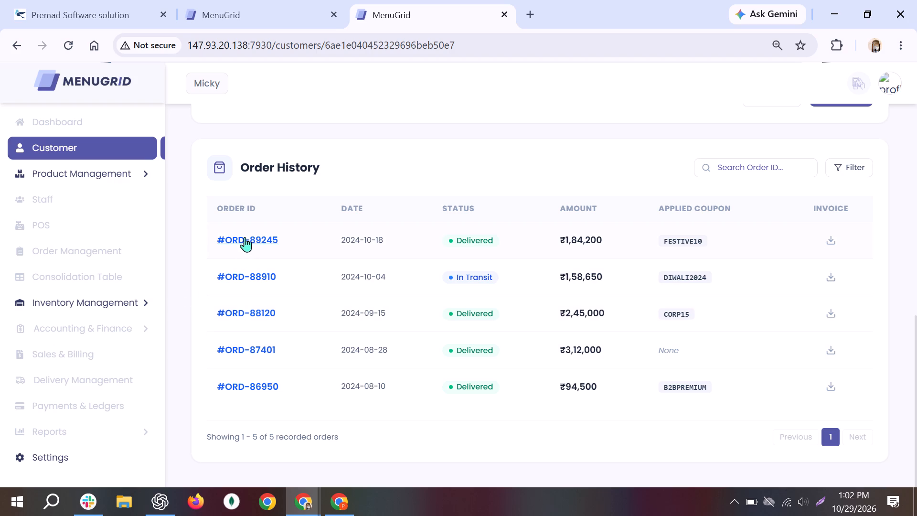
click(245, 237)
click(245, 237)
click(245, 237)
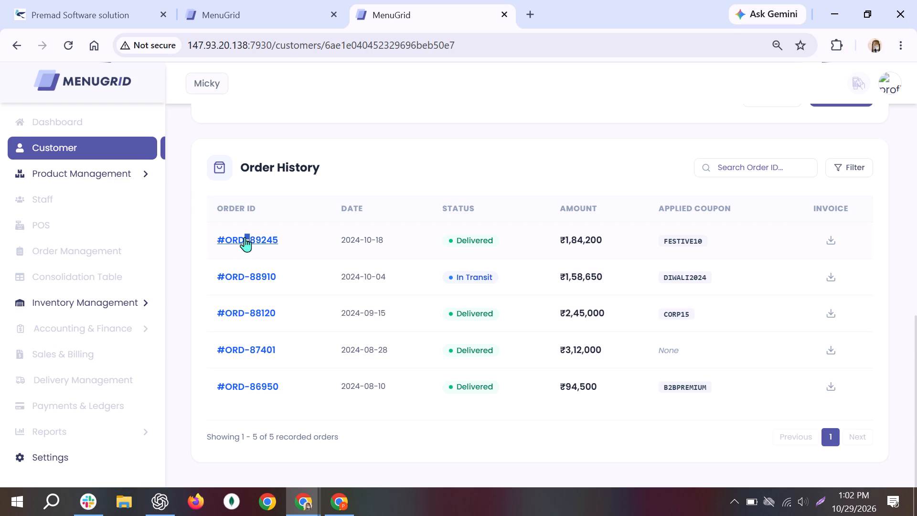
click(245, 237)
click(300, 234)
click(268, 239)
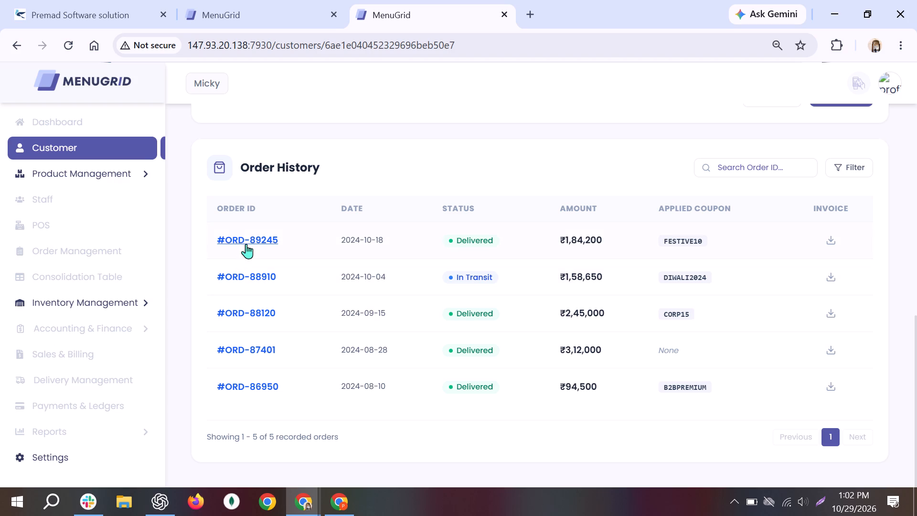
click(246, 244)
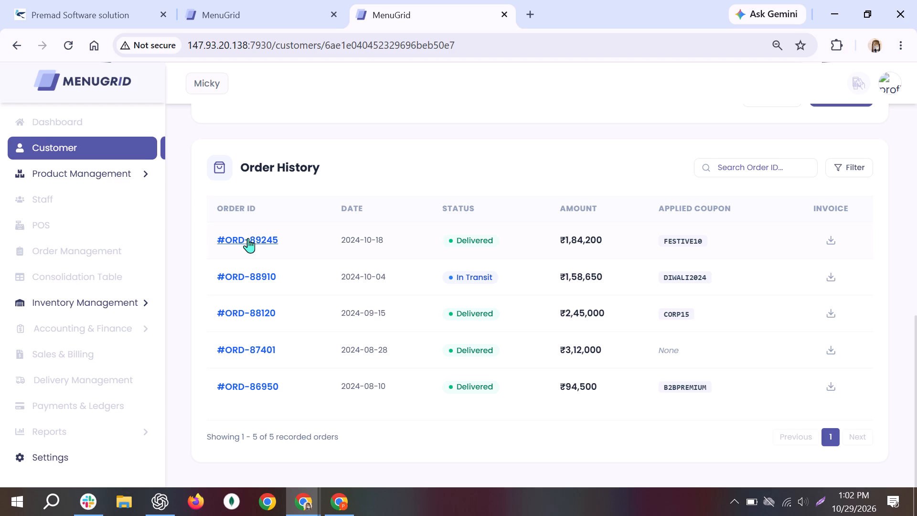
click(247, 239)
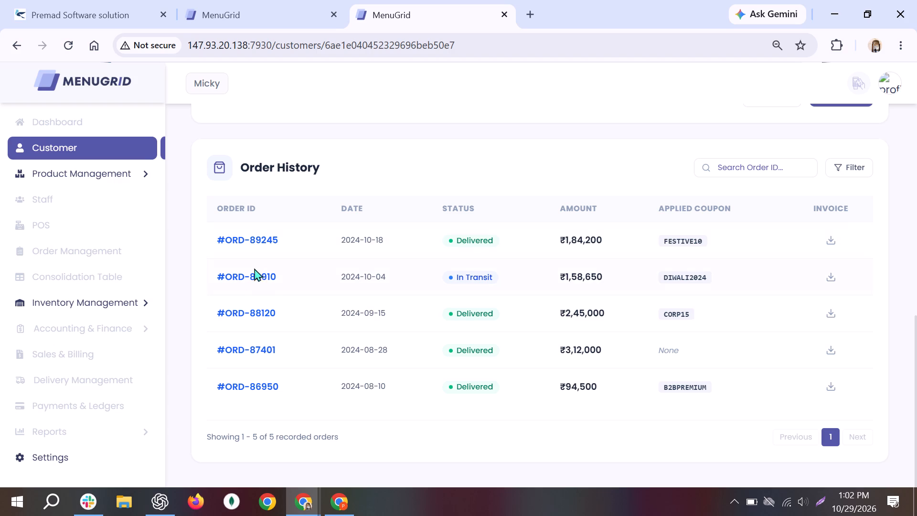
click(254, 276)
Capture a screenshot of the customer page's Order History section and outline Filter with a red rectangle.
key(grave)
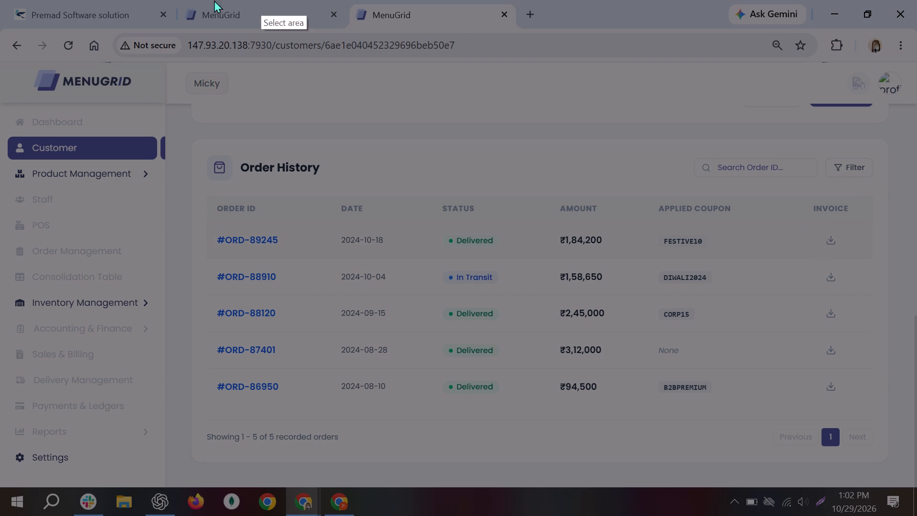
drag(0, 24, 901, 403)
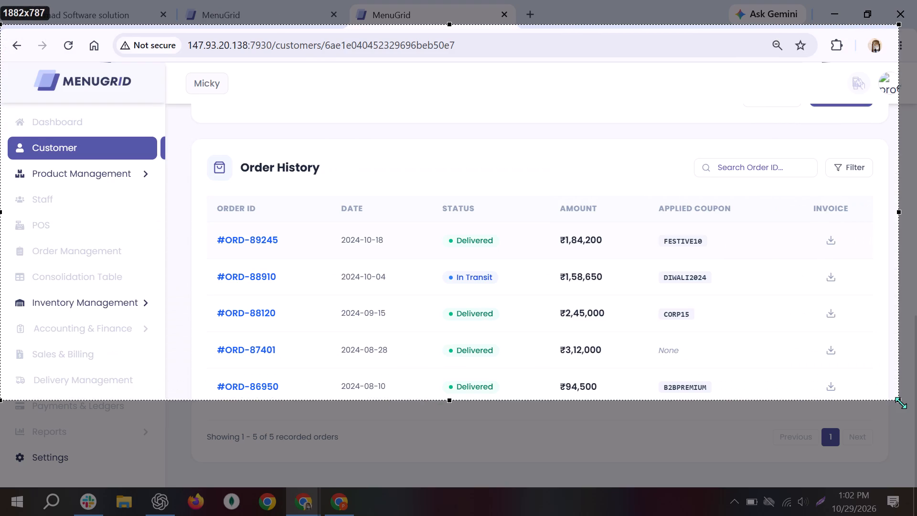
drag(901, 403, 916, 493)
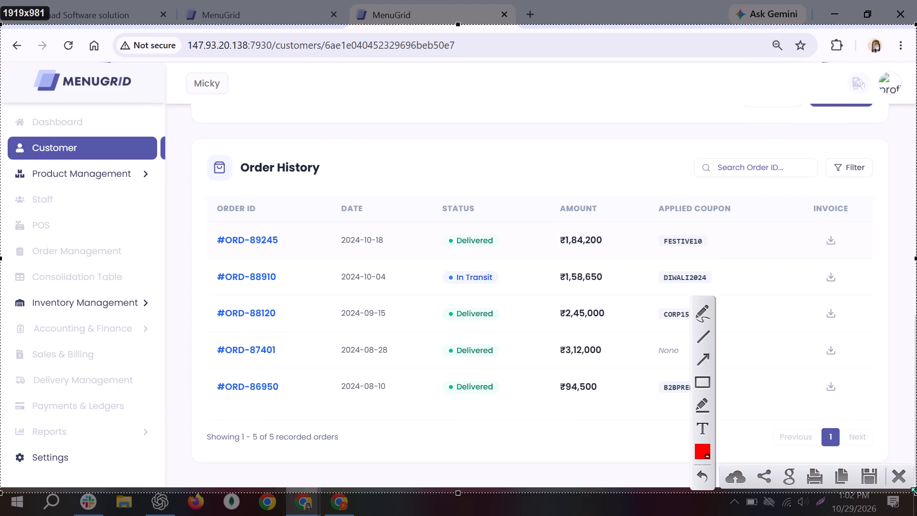
click(697, 382)
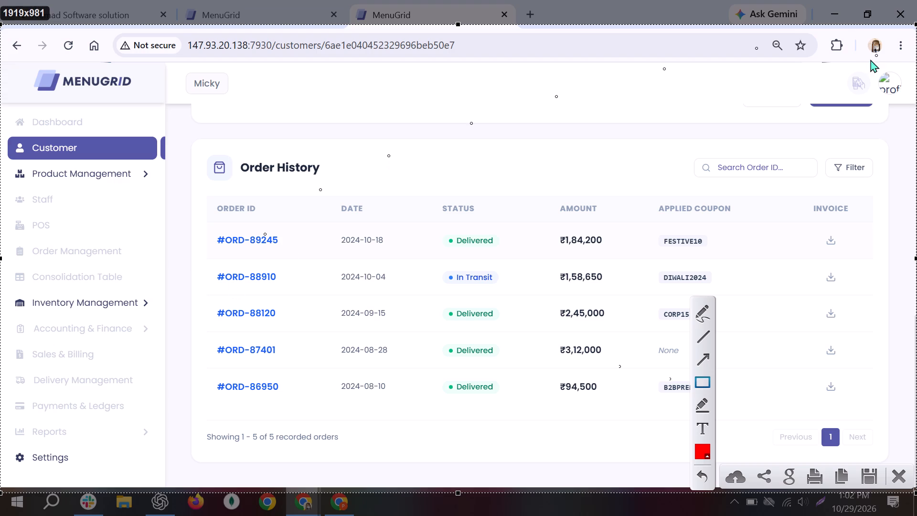
drag(816, 149, 881, 181)
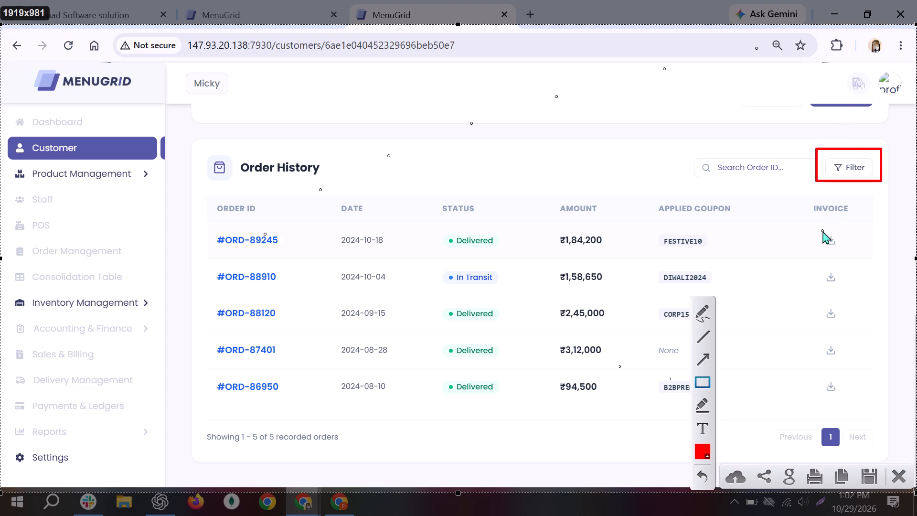
Add the text note "filter is not working" beside the Order History heading on the screenshot and copy the note's text.
click(705, 423)
click(488, 162)
text(filter is not woeki)
key(BackSpace)
key(BackSpace)
key(BackSpace)
text(ro)
key(BackSpace)
key(l)
key(BackSpace)
text(king)
key(space)
key(ctrl+a)
key(ctrl+c)
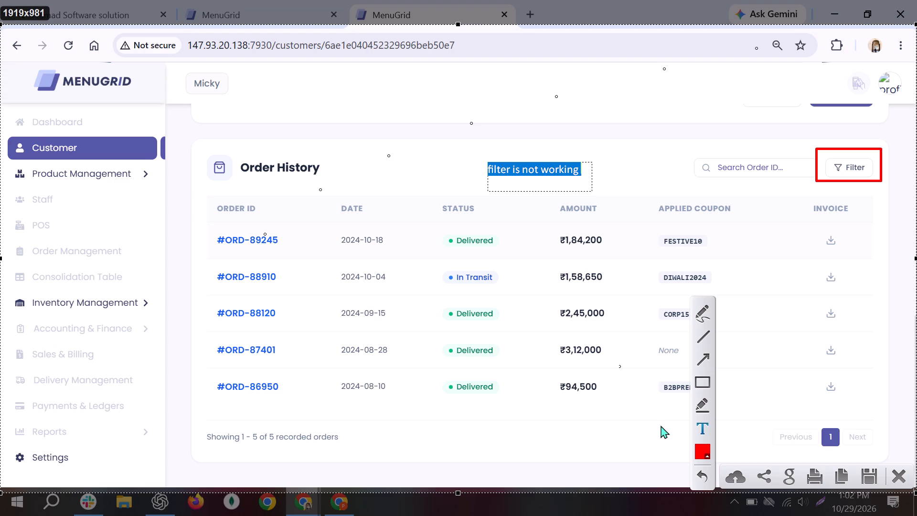
Upload the annotated screenshot to get a shareable link.
click(735, 478)
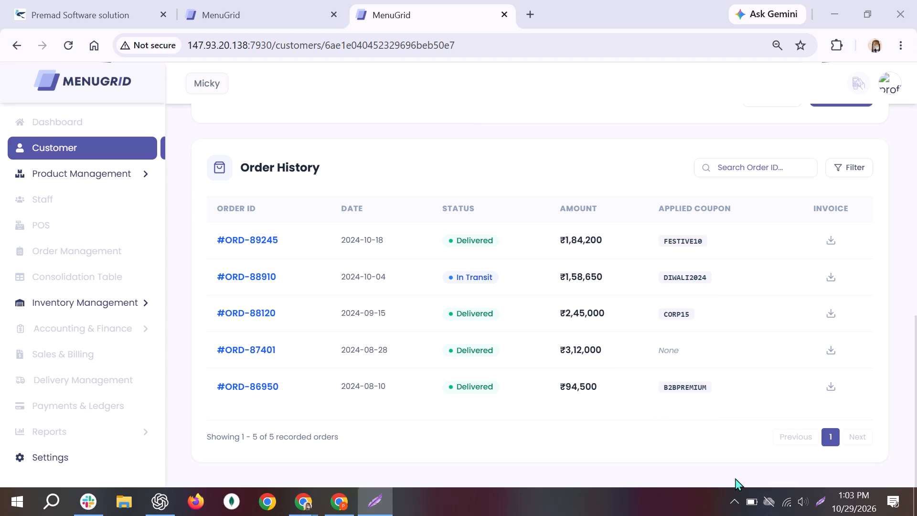
Switch to the MENU-GRID QA sheet and paste "filter is not working" into row 6's Issues / Feedback cell.
key(alt+Tab)
key(alt+Tab)
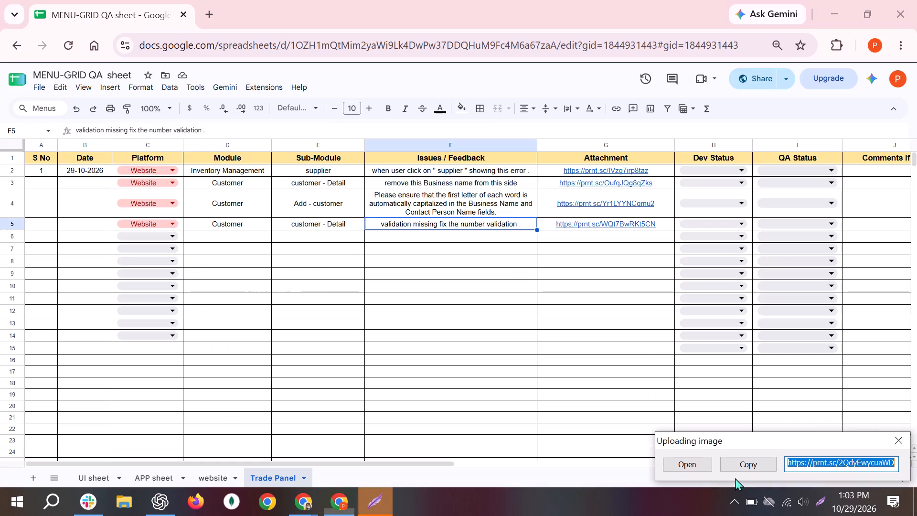
click(586, 241)
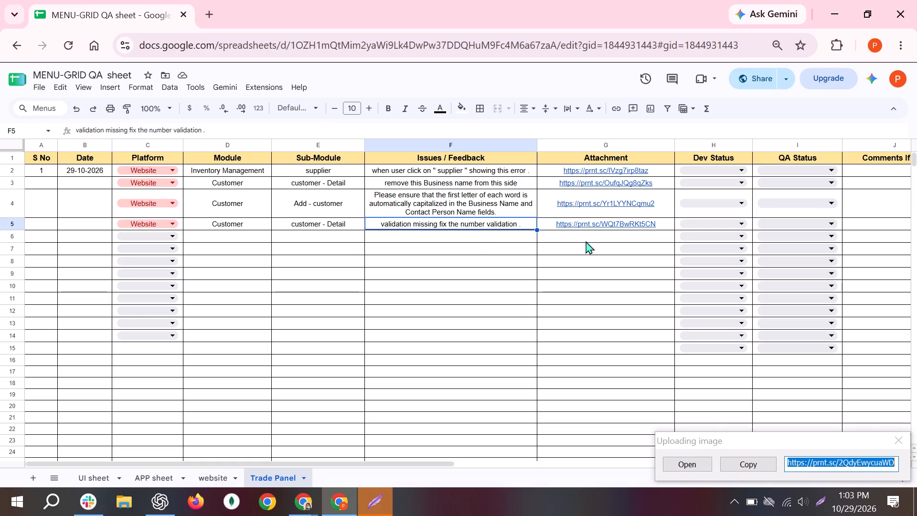
click(478, 240)
key(ctrl+v)
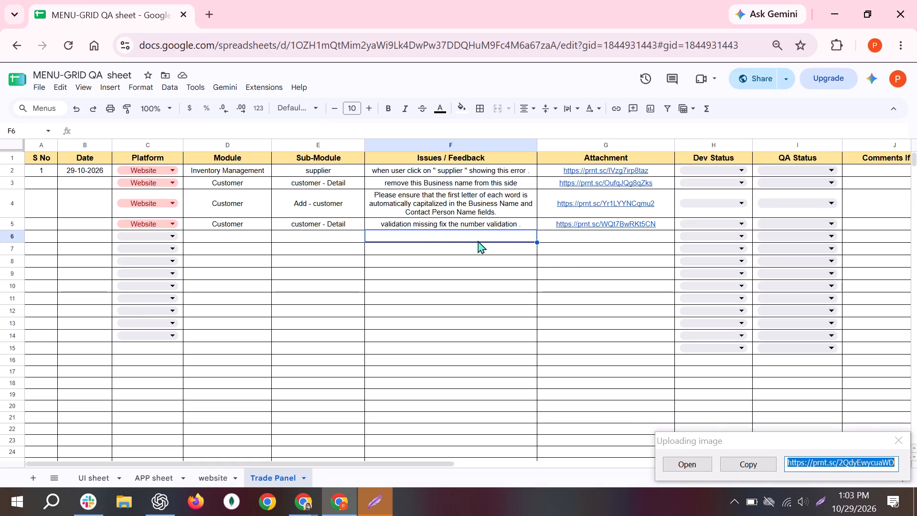
Copy the uploaded screenshot's link and paste it into row 6's Attachment cell.
click(623, 238)
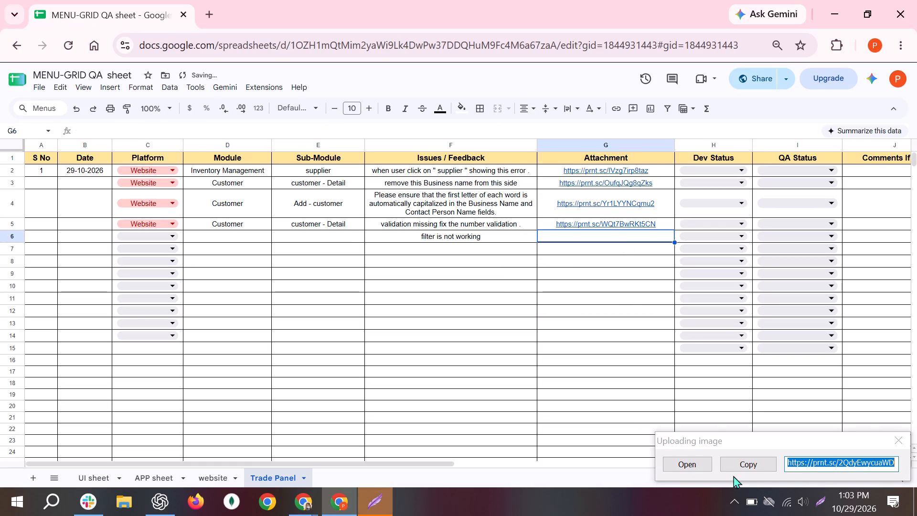
click(741, 465)
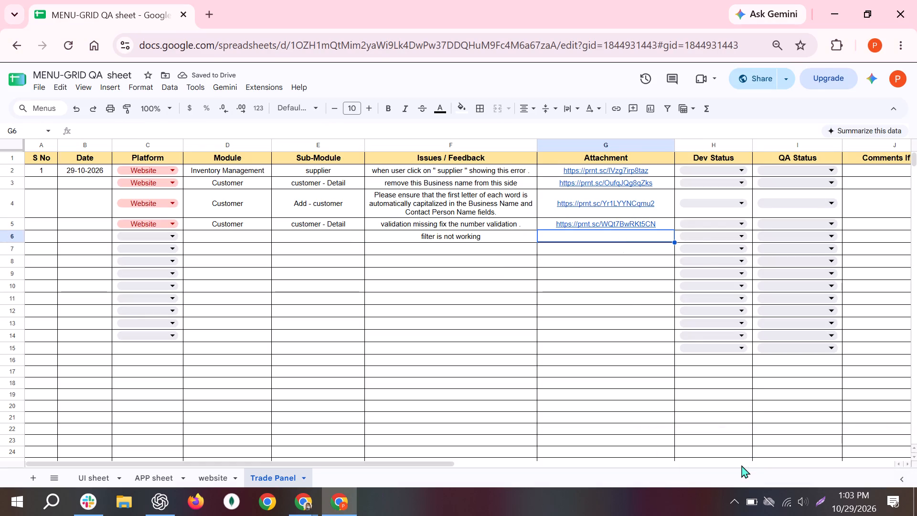
key(ctrl+v)
Fill row 6 with Platform "Website", Module "Customer" and Sub-Module "customer - Detail".
key(Left)
key(Left)
key(Left)
key(Left)
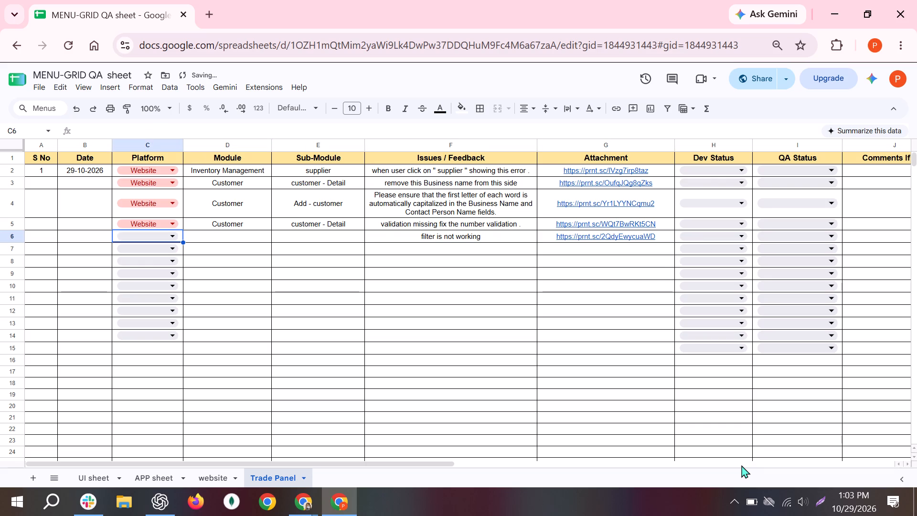
key(Return)
key(Return)
key(Right)
key(Up)
key(c)
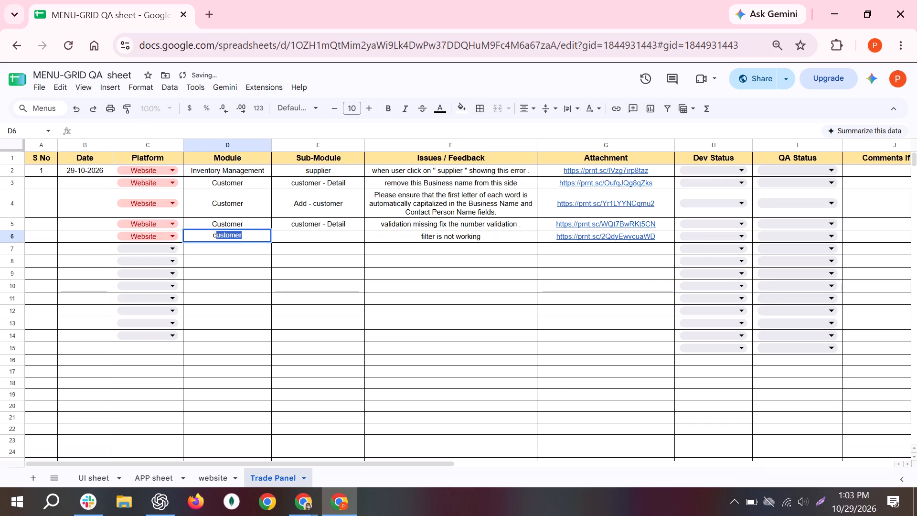
key(Right)
key(c)
key(Right)
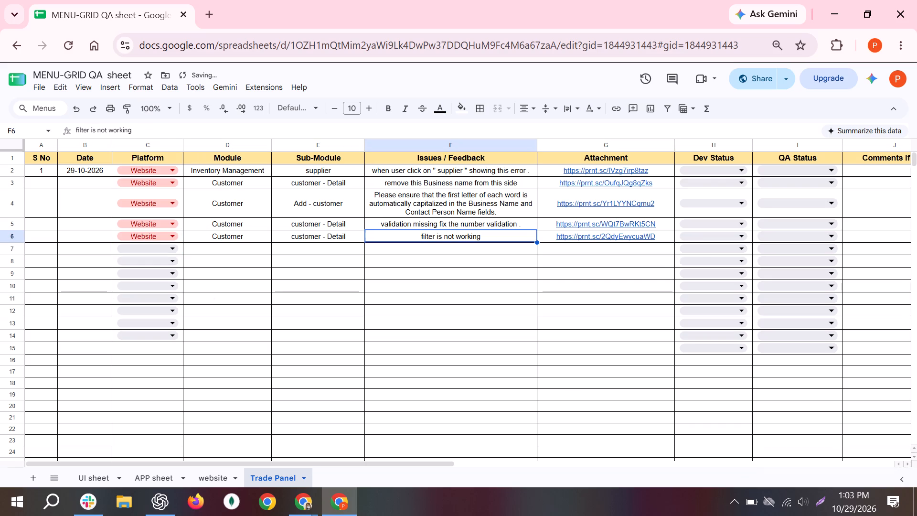
Switch to the MenuGrid customer detail page and cancel the pending phone number edit in the View / Update Customer section.
key(alt+Tab)
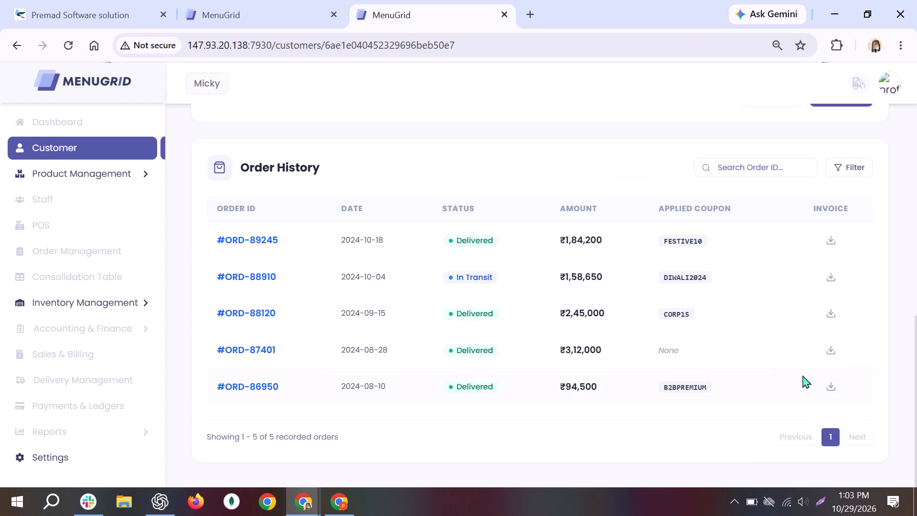
scroll(802, 375, down, 1)
scroll(802, 375, up, 2)
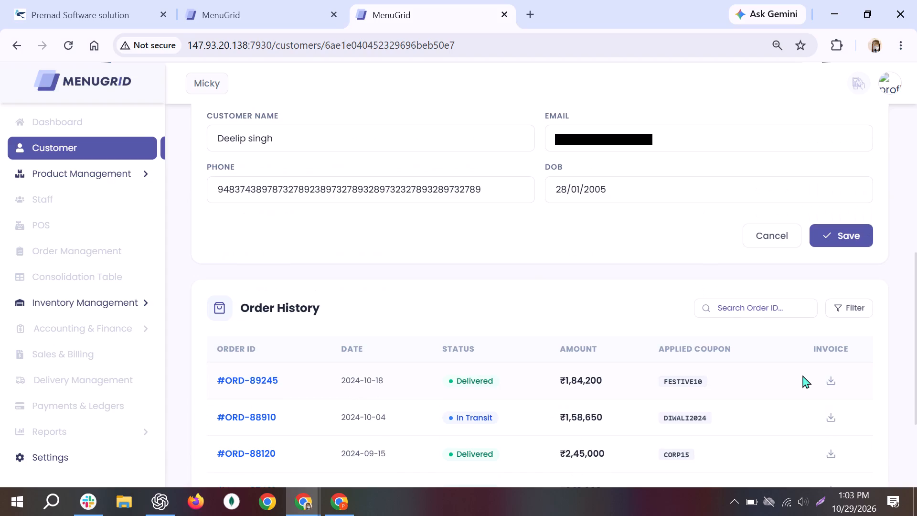
scroll(802, 375, down, 2)
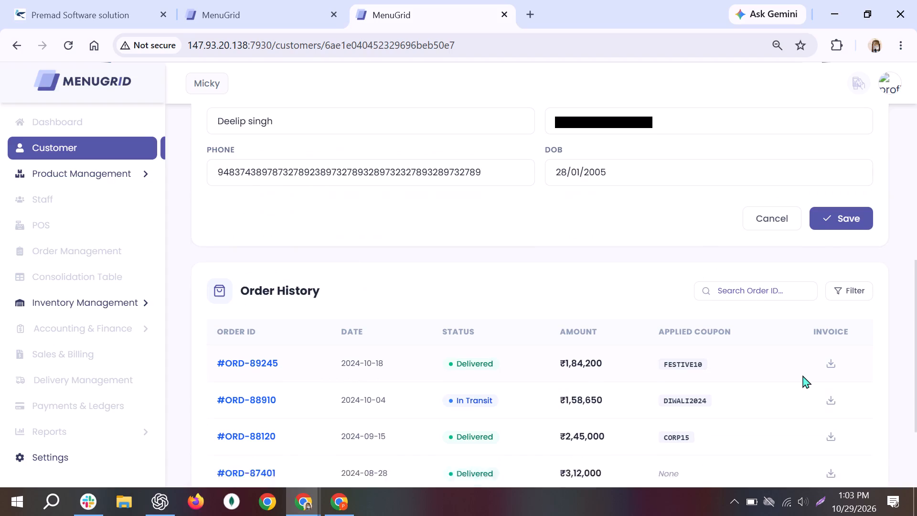
scroll(802, 375, down, 4)
scroll(802, 375, up, 2)
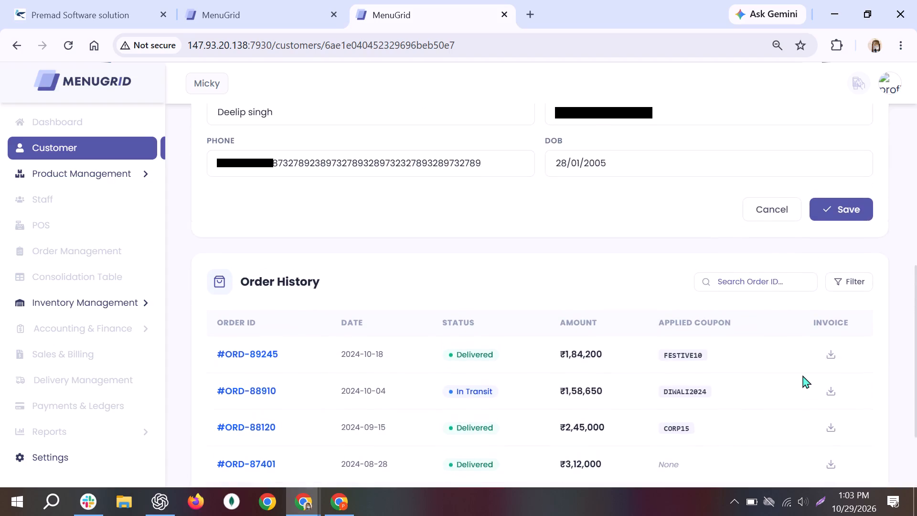
scroll(802, 375, up, 1)
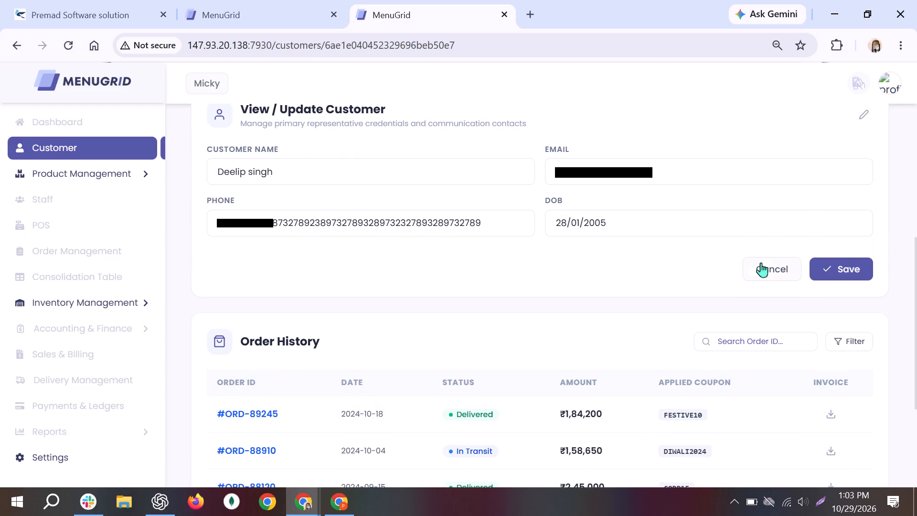
click(762, 270)
click(762, 270)
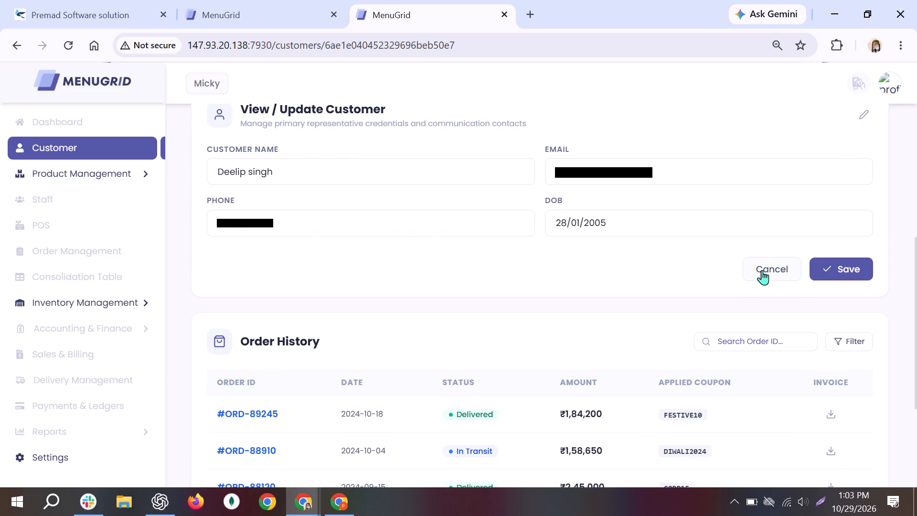
click(762, 270)
drag(762, 270, 476, 216)
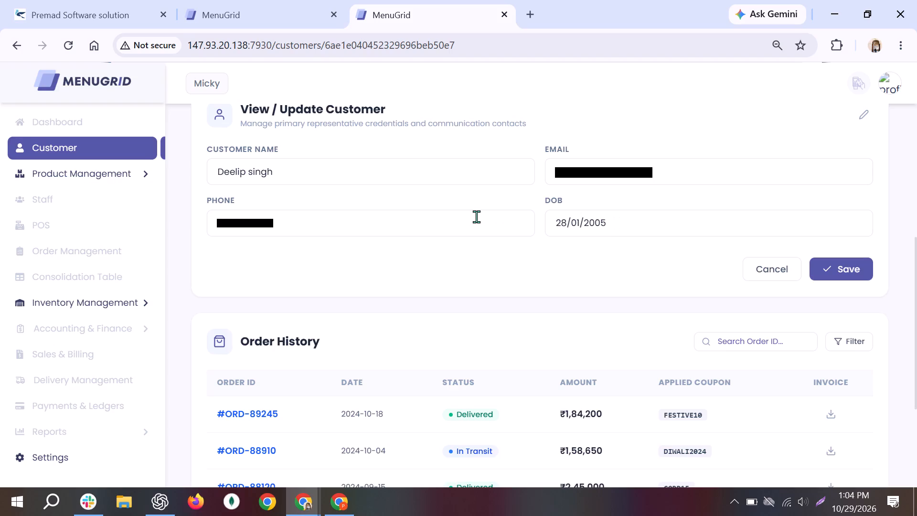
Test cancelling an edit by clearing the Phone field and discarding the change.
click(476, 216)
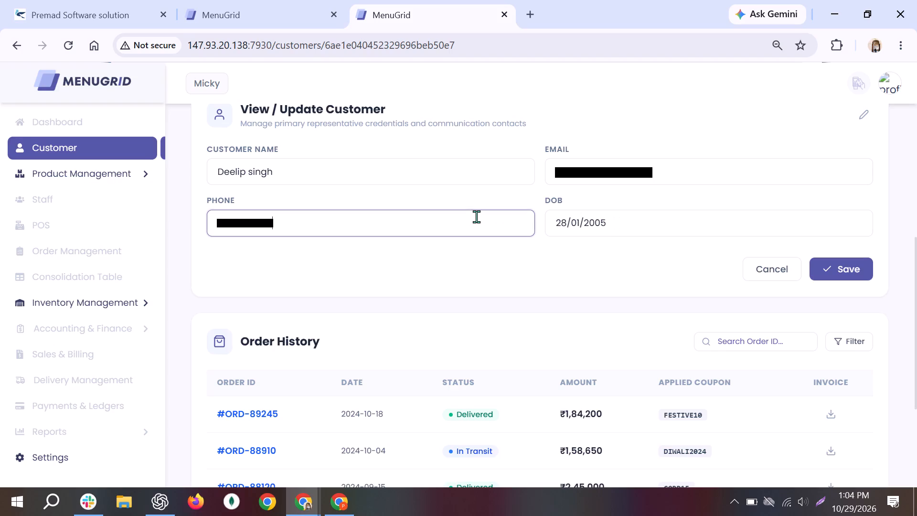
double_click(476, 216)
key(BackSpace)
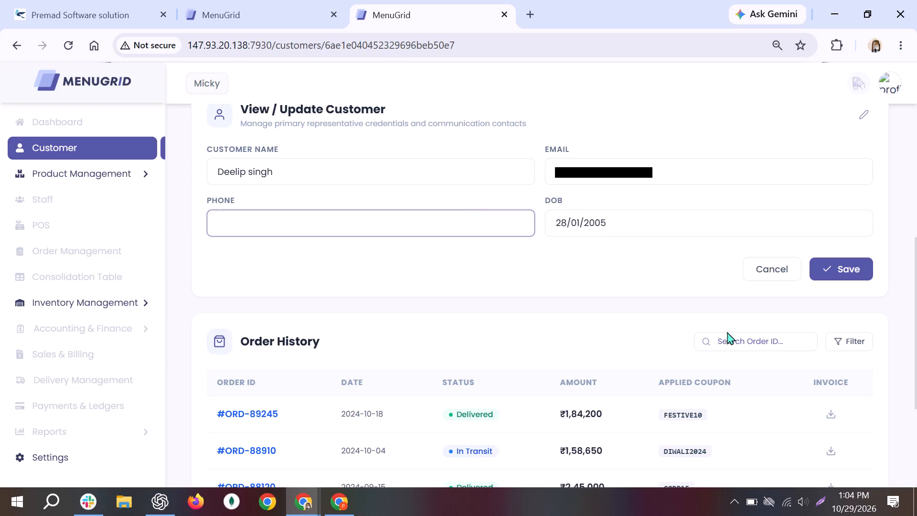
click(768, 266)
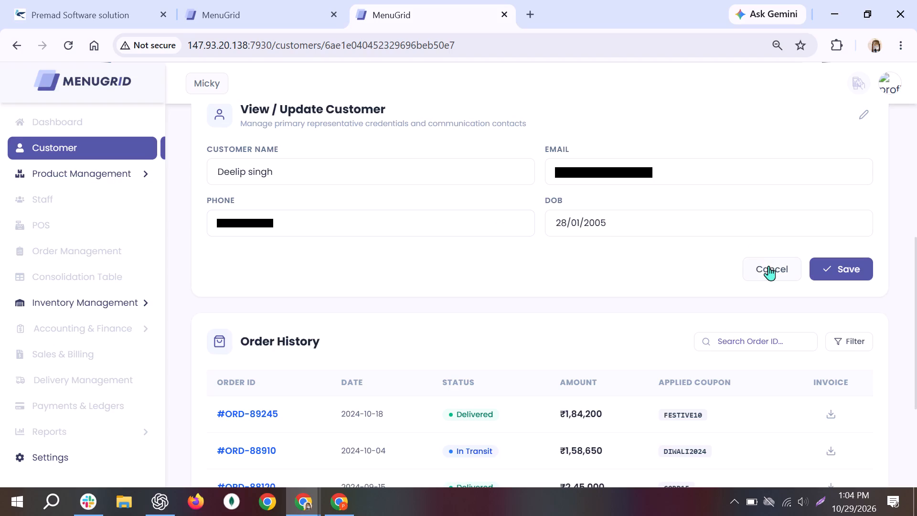
Test the edit pencil of the View / Update Customer section by activating it repeatedly.
scroll(768, 266, up, 2)
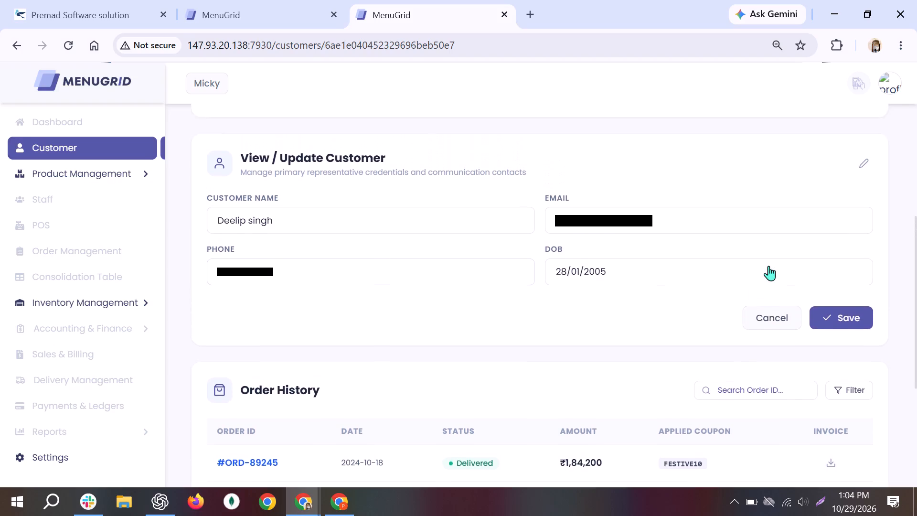
scroll(768, 266, up, 1)
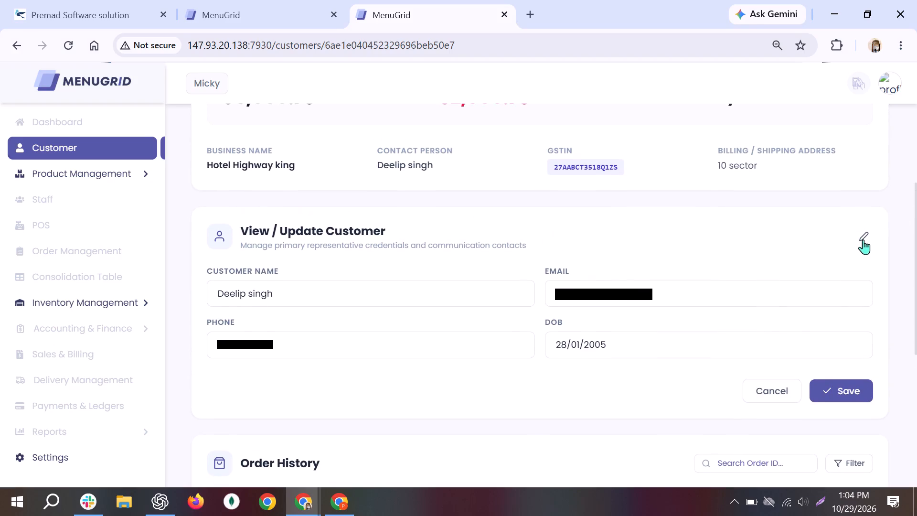
click(863, 239)
click(863, 239)
click(866, 240)
click(864, 236)
click(864, 236)
Try to delete the word "Customer" from the View / Update Customer heading.
double_click(334, 235)
key(Delete)
key(BackSpace)
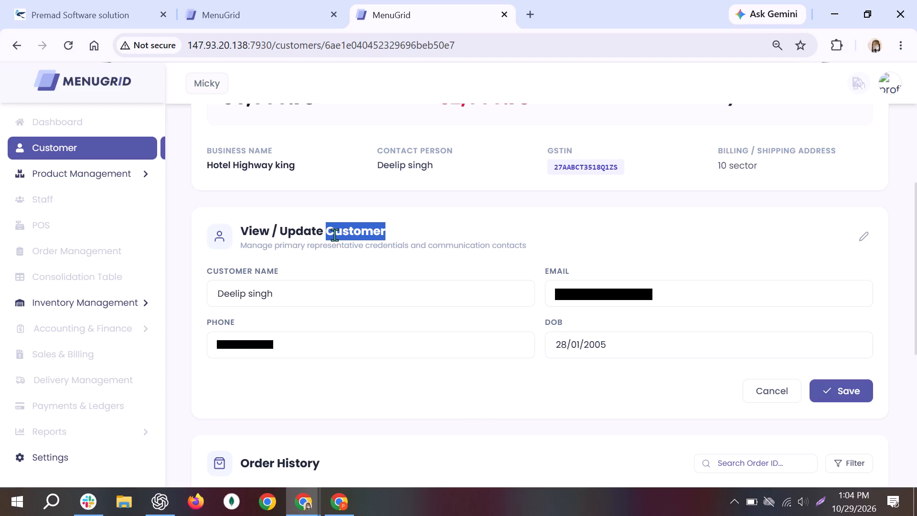
key(BackSpace)
key(BackSpace)
key(BackSpace)
key(BackSpace)
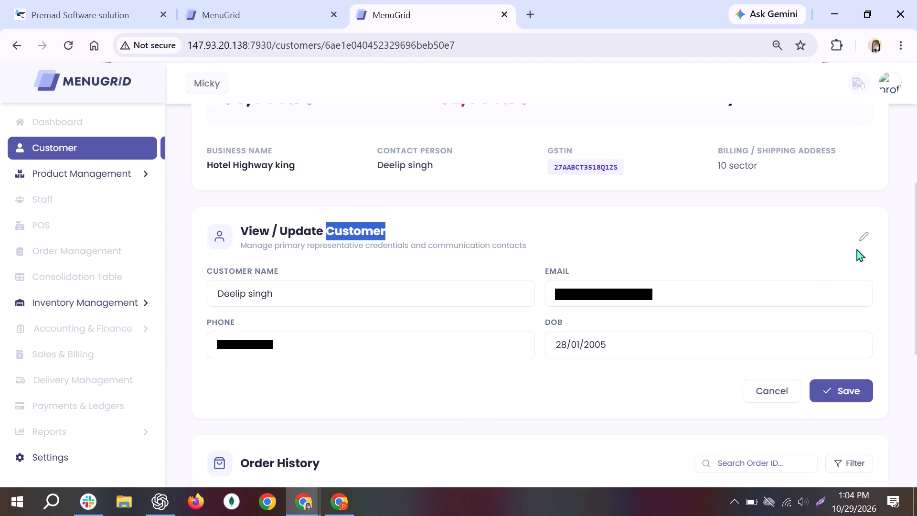
Retest the edit pencil of the View / Update Customer section with repeated activations.
click(864, 239)
click(860, 239)
triple_click(860, 239)
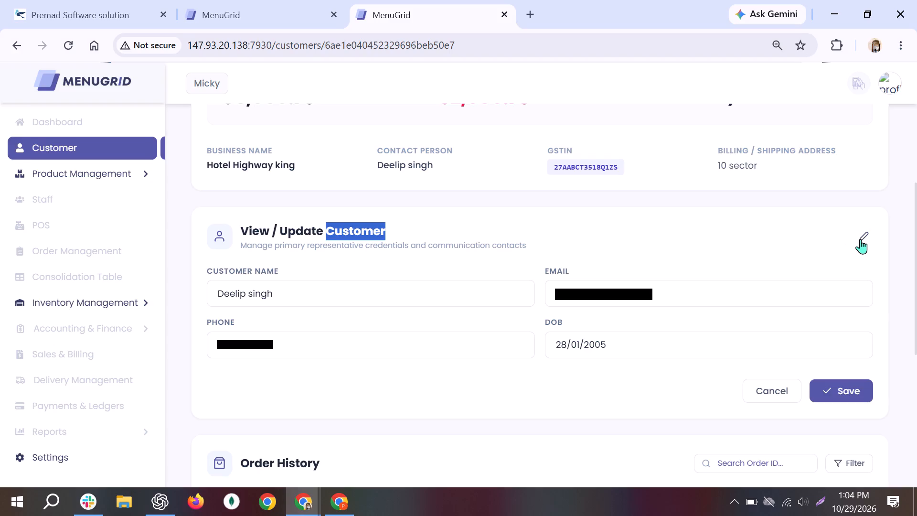
click(860, 239)
triple_click(864, 240)
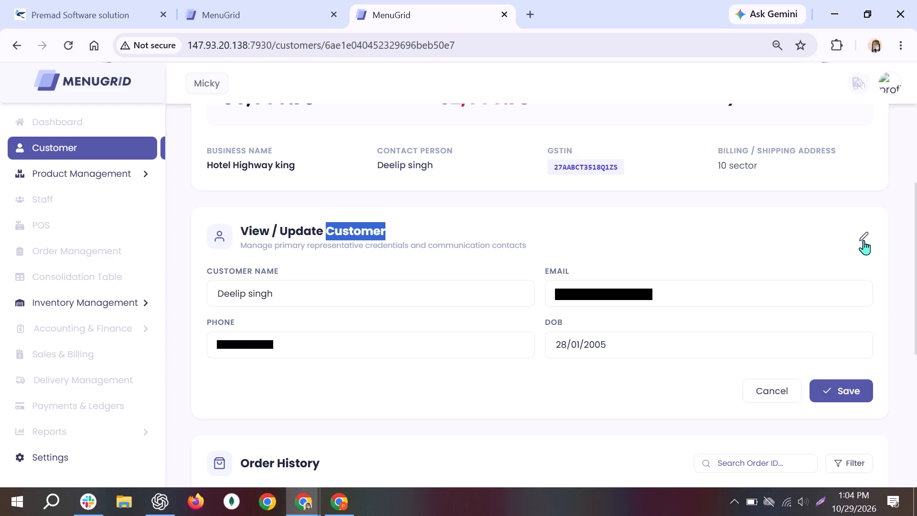
double_click(864, 240)
Capture a screenshot of the customer page and draw red rectangles around the edit pencil and around the Cancel and Save pair.
key(grave)
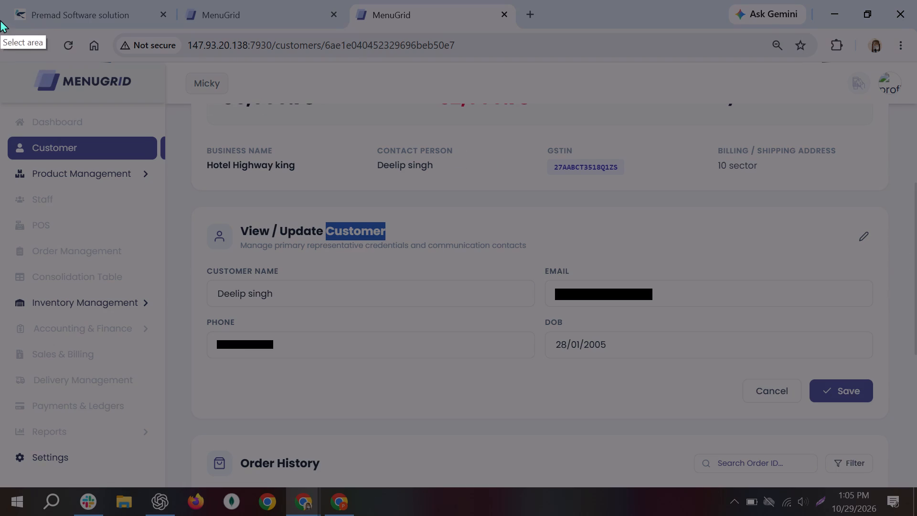
drag(0, 20, 916, 489)
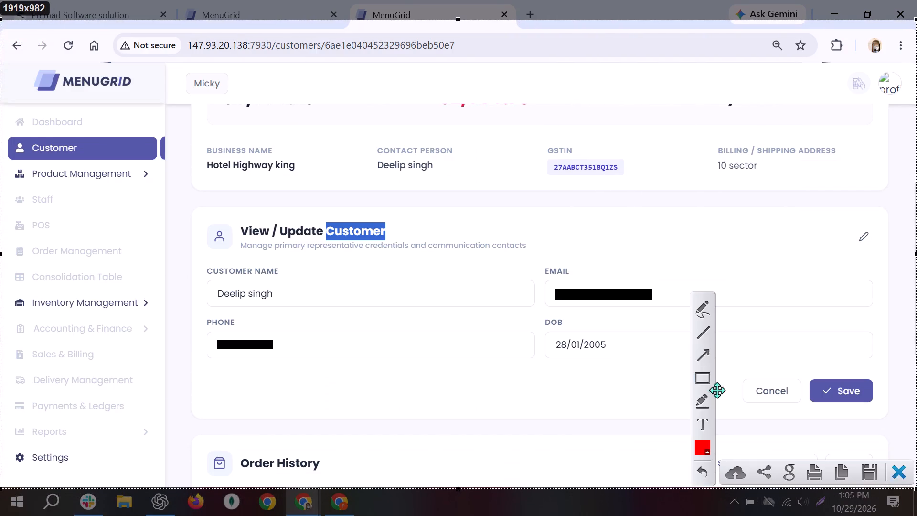
click(700, 382)
drag(841, 215, 870, 247)
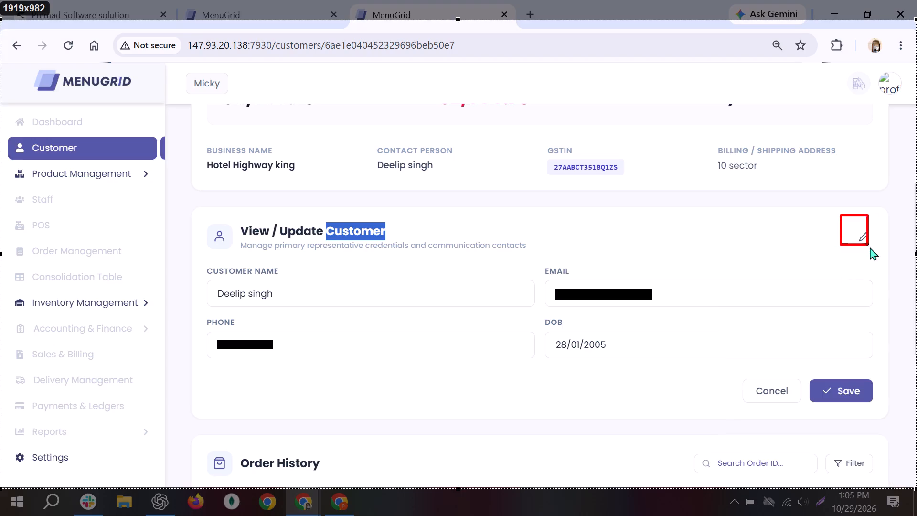
drag(870, 247, 886, 259)
drag(730, 370, 887, 419)
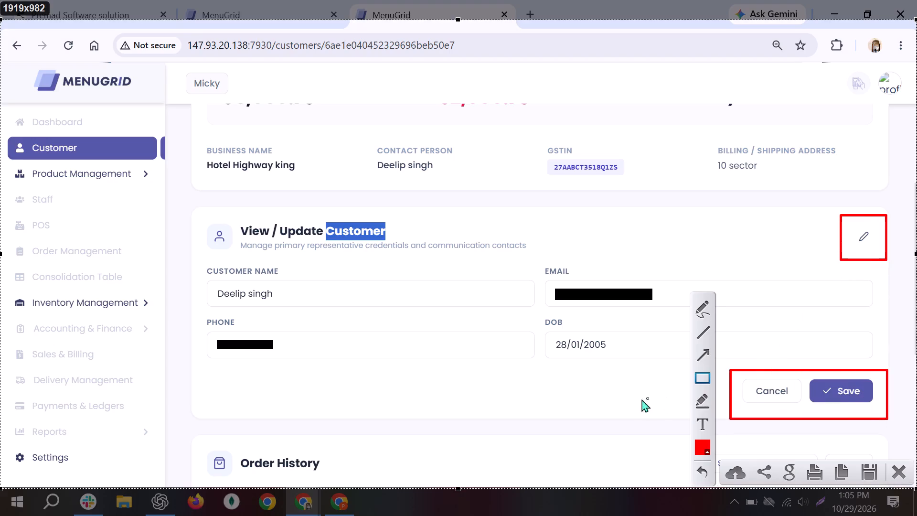
Start a text annotation on the screenshot in the blank area below the Phone field.
click(705, 427)
click(287, 370)
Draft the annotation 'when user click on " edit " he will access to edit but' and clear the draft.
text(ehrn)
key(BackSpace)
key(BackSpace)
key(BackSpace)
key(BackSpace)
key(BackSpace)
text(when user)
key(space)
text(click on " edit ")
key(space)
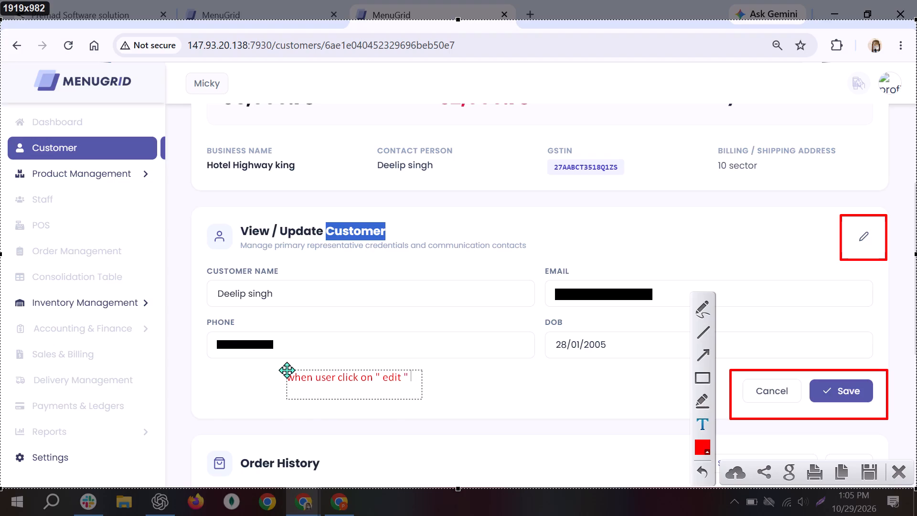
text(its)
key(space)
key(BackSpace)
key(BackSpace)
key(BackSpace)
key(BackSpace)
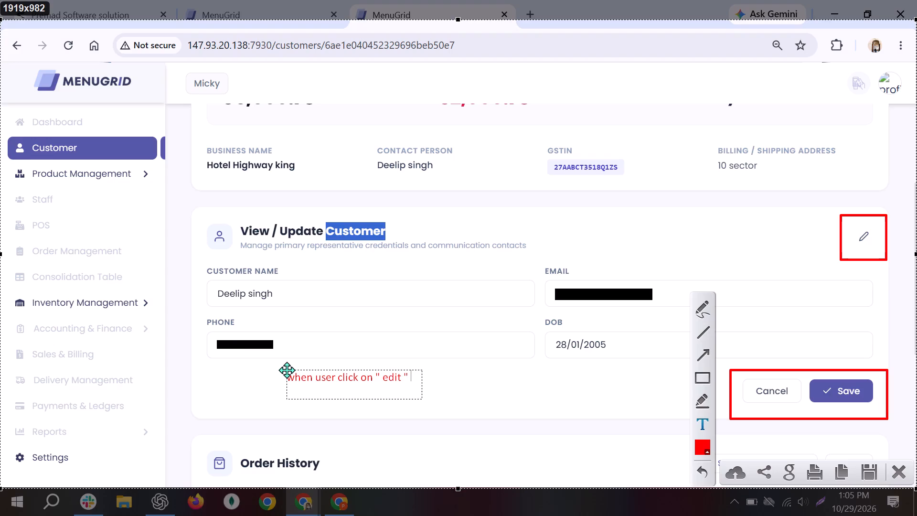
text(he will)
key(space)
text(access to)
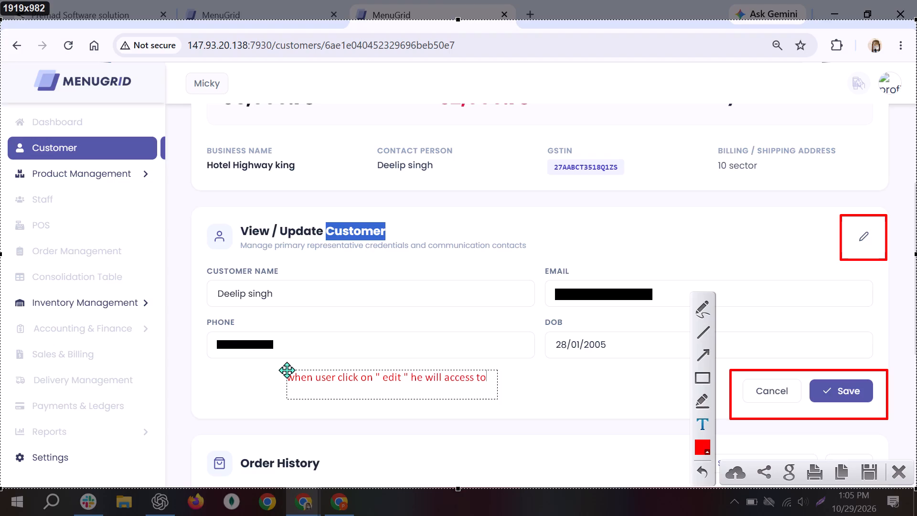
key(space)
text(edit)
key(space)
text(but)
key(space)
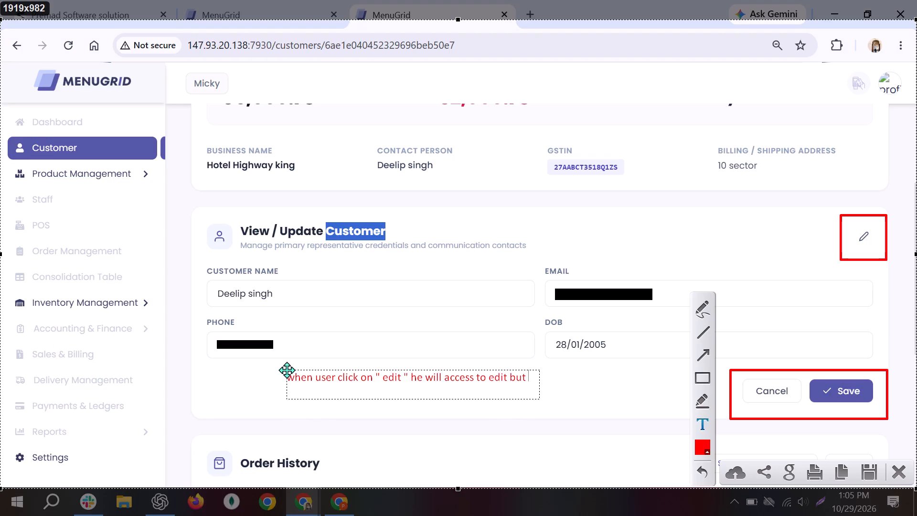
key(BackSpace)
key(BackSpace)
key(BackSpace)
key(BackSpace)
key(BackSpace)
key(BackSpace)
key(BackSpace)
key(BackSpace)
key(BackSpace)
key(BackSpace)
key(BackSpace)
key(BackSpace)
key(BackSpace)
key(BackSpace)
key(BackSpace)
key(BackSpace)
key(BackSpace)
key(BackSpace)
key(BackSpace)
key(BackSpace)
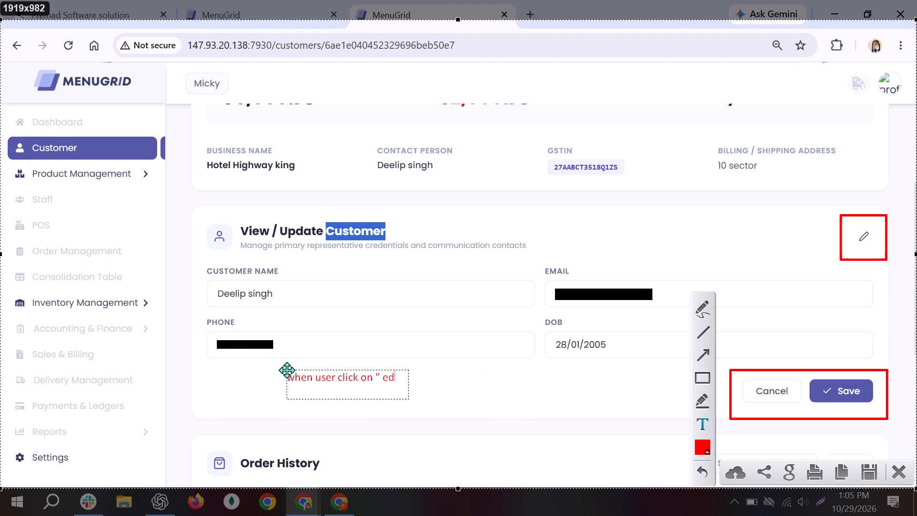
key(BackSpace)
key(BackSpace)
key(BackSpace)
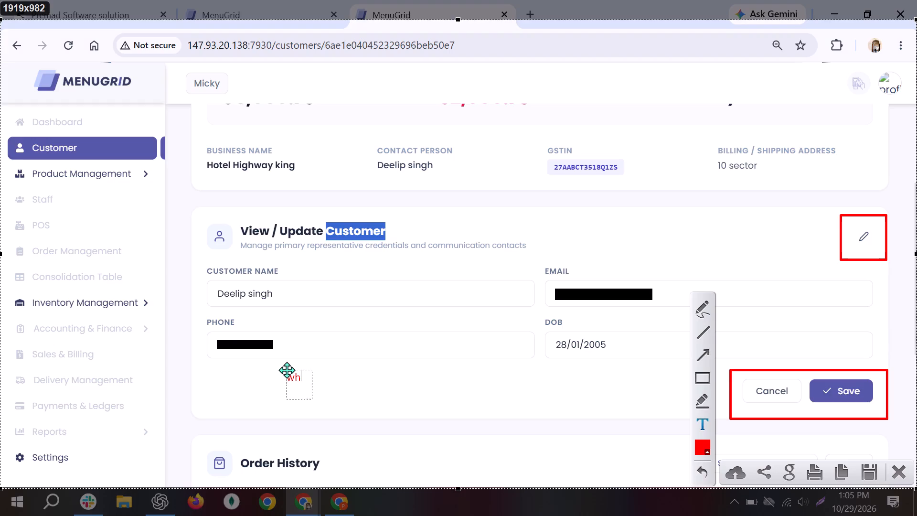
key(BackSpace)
Write the annotation text 'jab user " edit " icon par click krega' below the Phone field.
text(jab user)
key(space)
key(e)
key(BackSpace)
text(" edit p)
key(BackSpace)
text(" par)
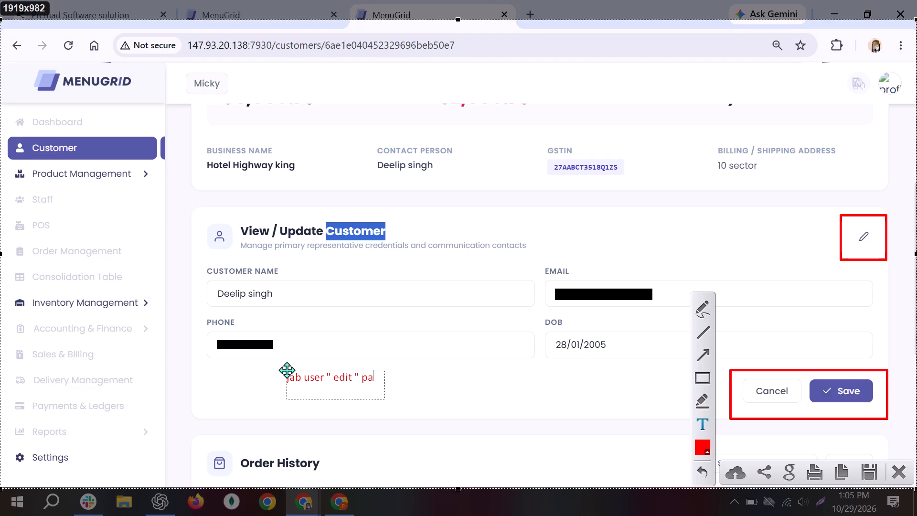
key(space)
key(BackSpace)
key(BackSpace)
key(BackSpace)
key(BackSpace)
key(c)
key(BackSpace)
text(icon par)
key(space)
text(click kr)
key(BackSpace)
key(BackSpace)
key(BackSpace)
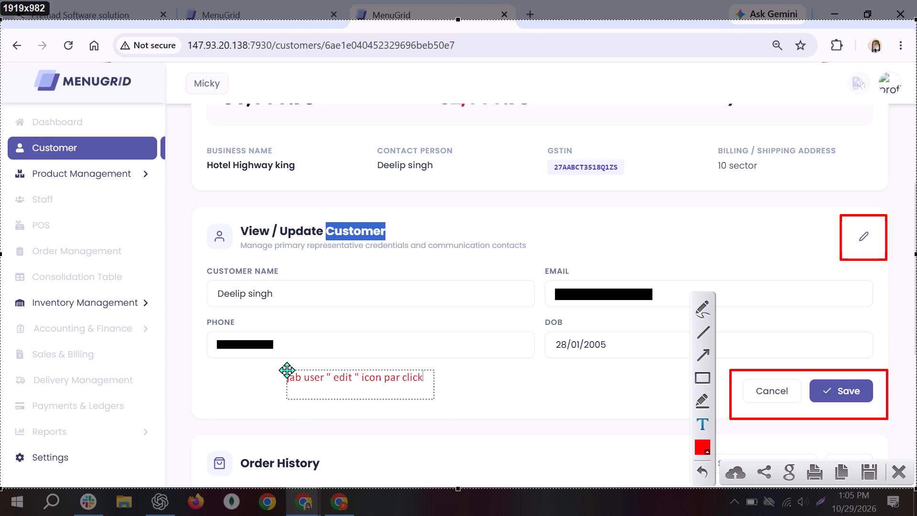
key(space)
text(kre)
text(ha)
key(space)
key(BackSpace)
key(BackSpace)
key(BackSpace)
text(ga)
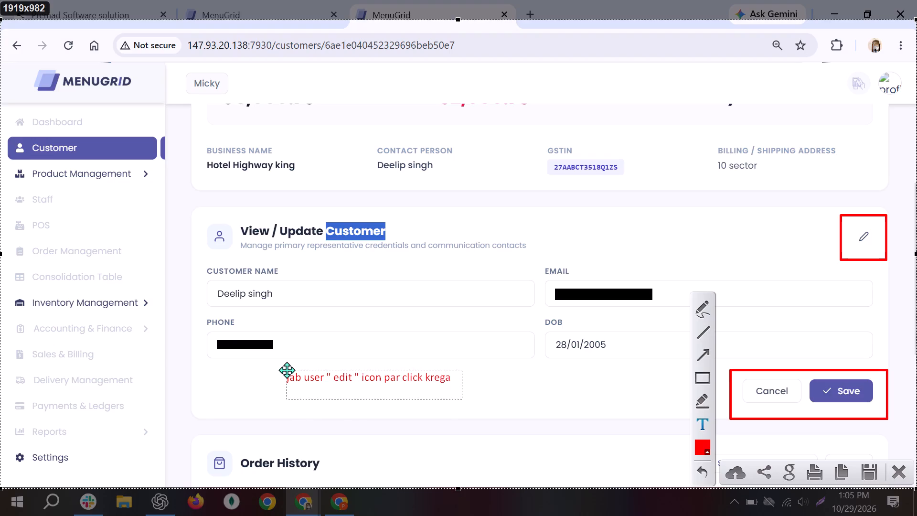
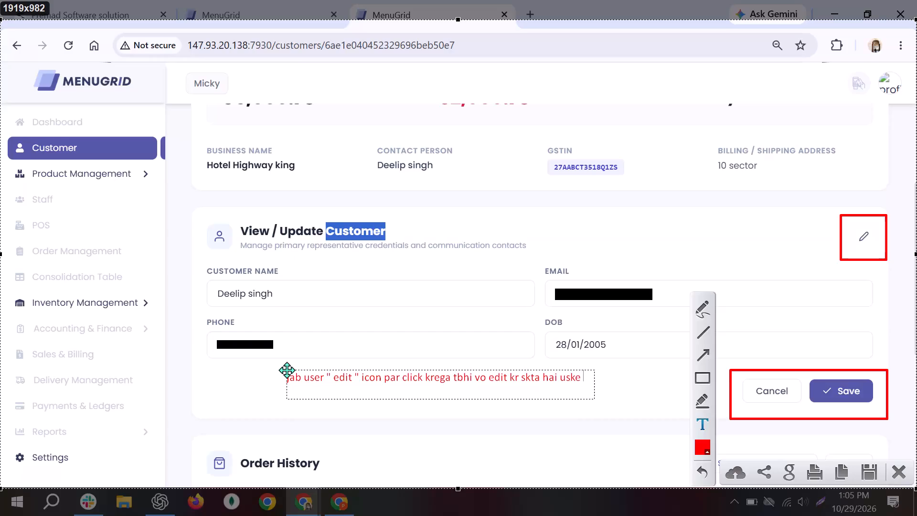
Continue the screenshot annotation's first line after 'uske' with 'bad he user ko " bottom dono'.
key(BackSpace)
text(ba)
key(space)
key(BackSpace)
text(d he ise)
key(BackSpace)
key(BackSpace)
key(BackSpace)
text(user ko)
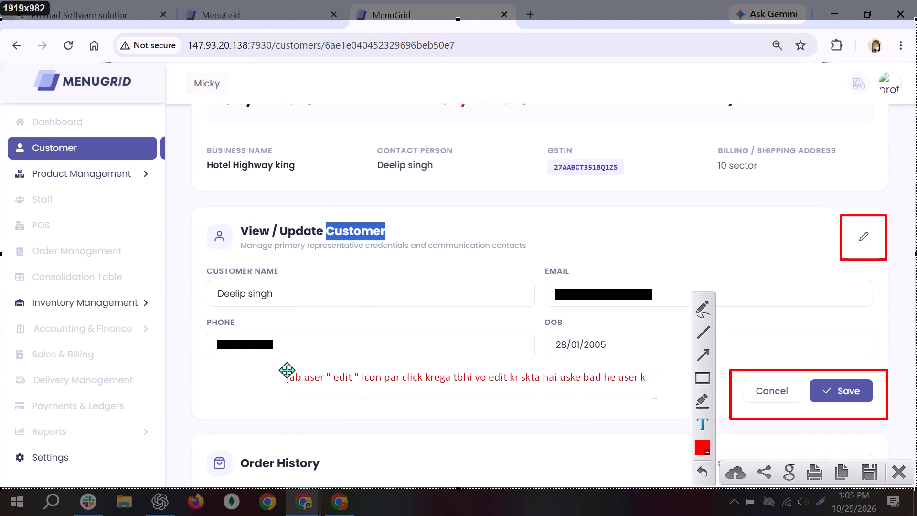
key(space)
text(")
key(space)
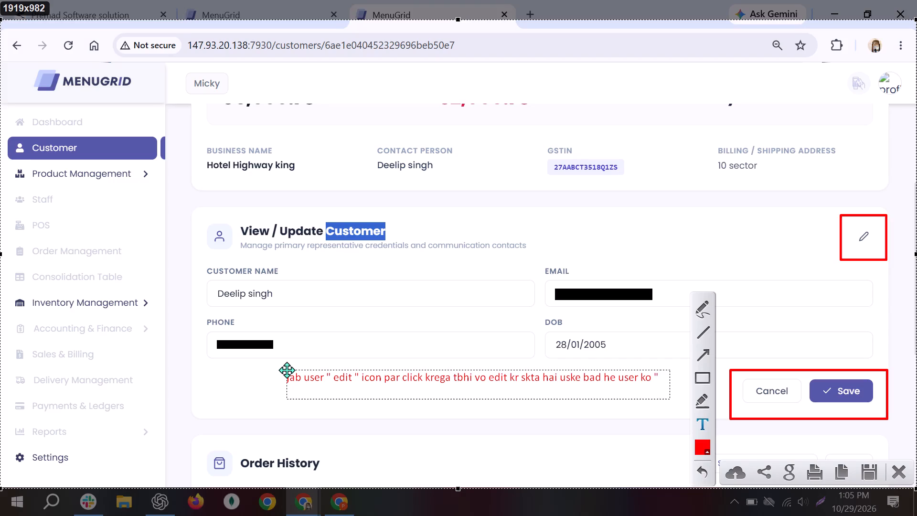
text(bottom)
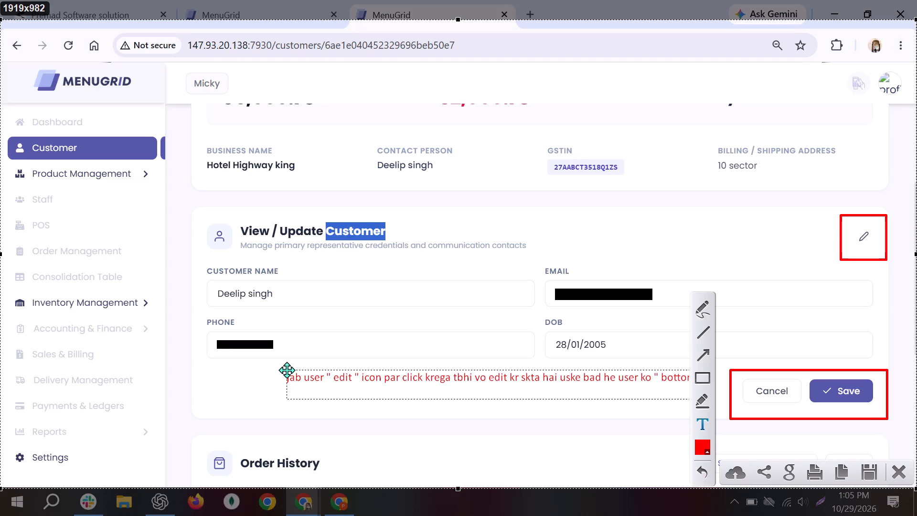
key(space)
key(space)
text(dono)
key(space)
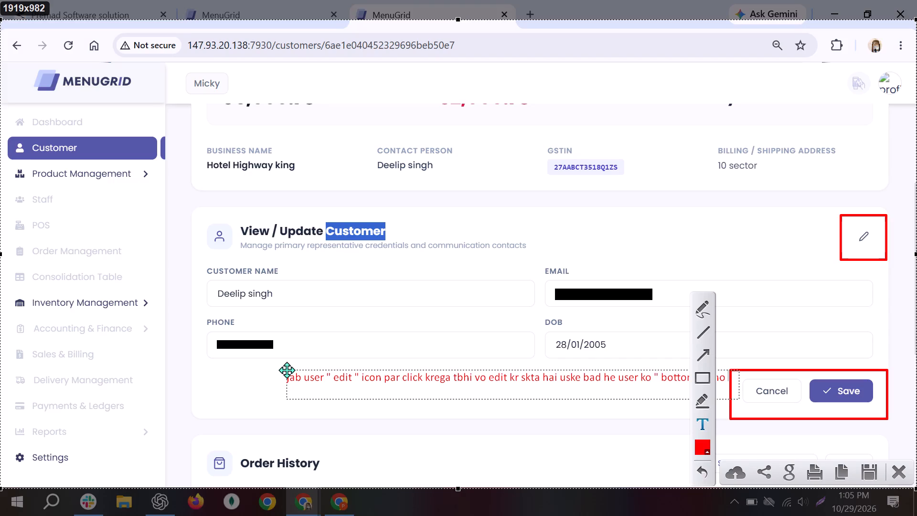
Start a second line in the annotation reading 'button visible hoge with'.
key(shift+Return)
text(button)
key(space)
text(visibel)
key(space)
key(BackSpace)
key(BackSpace)
key(BackSpace)
text(le sho)
key(BackSpace)
key(BackSpace)
key(BackSpace)
key(h)
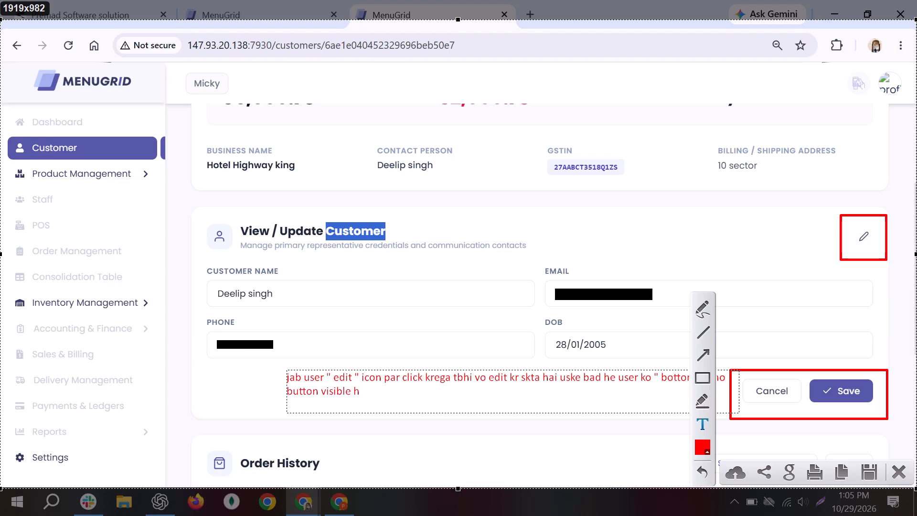
text(oge)
key(space)
text(with)
key(space)
Finish the annotation's second line with '" edit " par click kiye vo edit nhi kr skta hai .'.
text(" edit)
key(space)
text(" pat)
key(space)
key(BackSpace)
key(BackSpace)
text(r cloc)
key(BackSpace)
key(BackSpace)
key(BackSpace)
text(ick)
key(space)
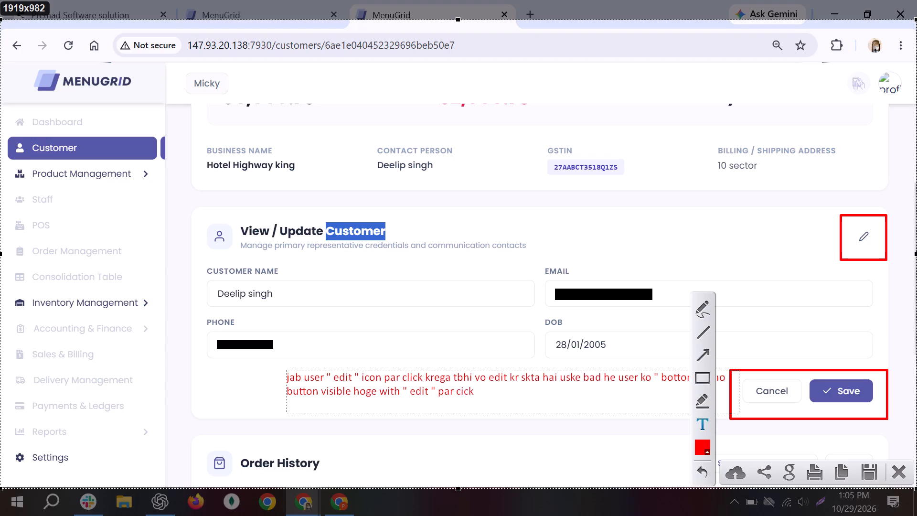
key(BackSpace)
key(BackSpace)
key(BackSpace)
key(BackSpace)
text(lick ku)
key(BackSpace)
text(iye)
key(space)
text(vo edit nhi hk)
key(BackSpace)
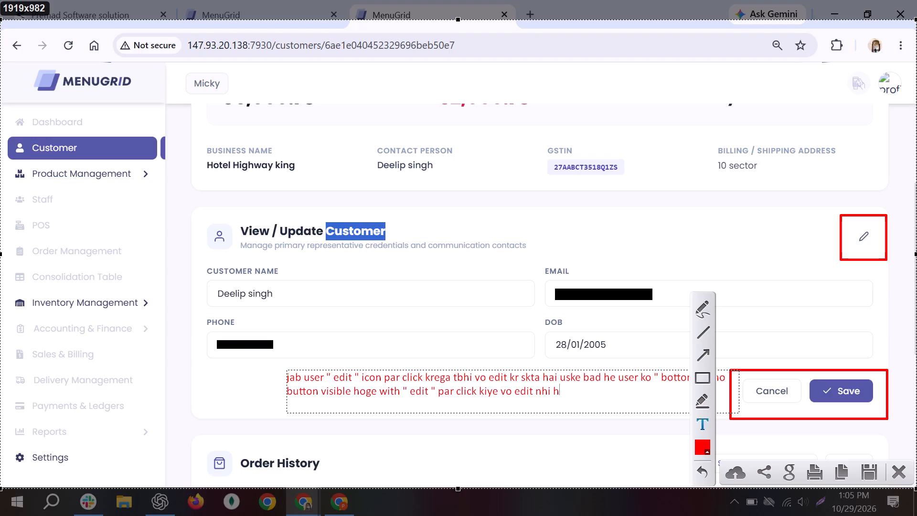
key(BackSpace)
text(kr skta hai)
key(space)
key(period)
Copy the full annotation text and upload the annotated screenshot to get a shareable link.
key(ctrl+a)
key(ctrl+c)
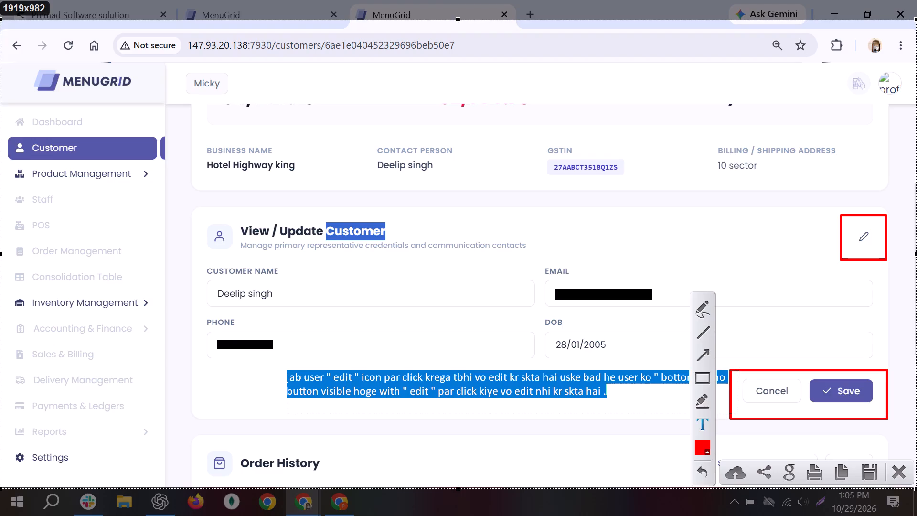
click(736, 471)
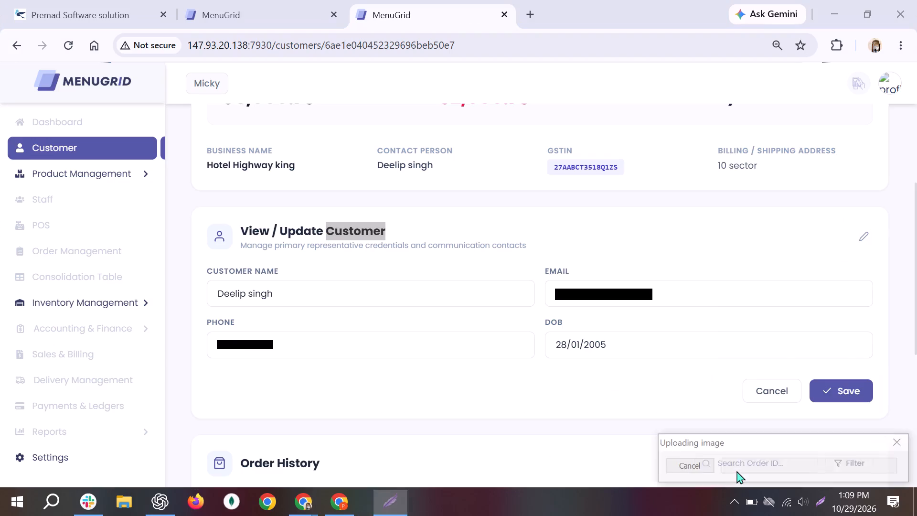
Switch to the MENU-GRID QA sheet and paste the copied annotation text into the Issues / Feedback cell of row 7.
key(alt+Tab)
key(alt+Tab)
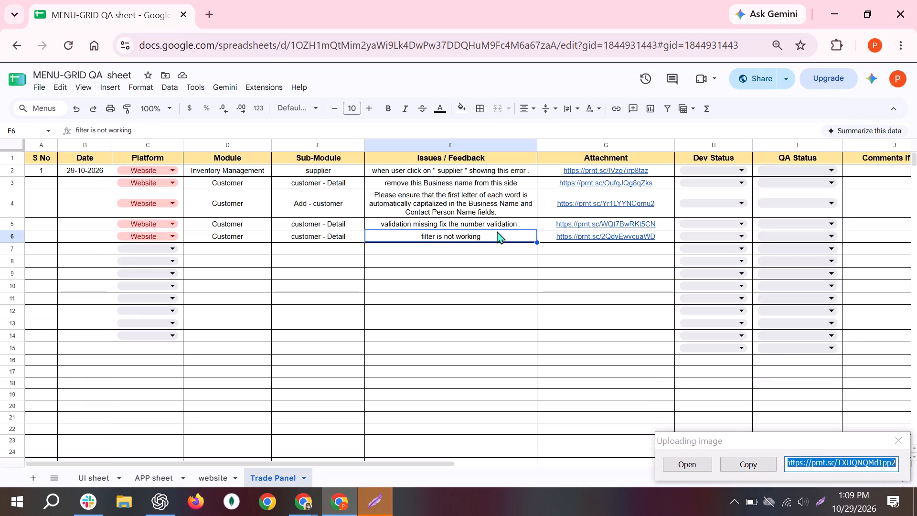
triple_click(496, 247)
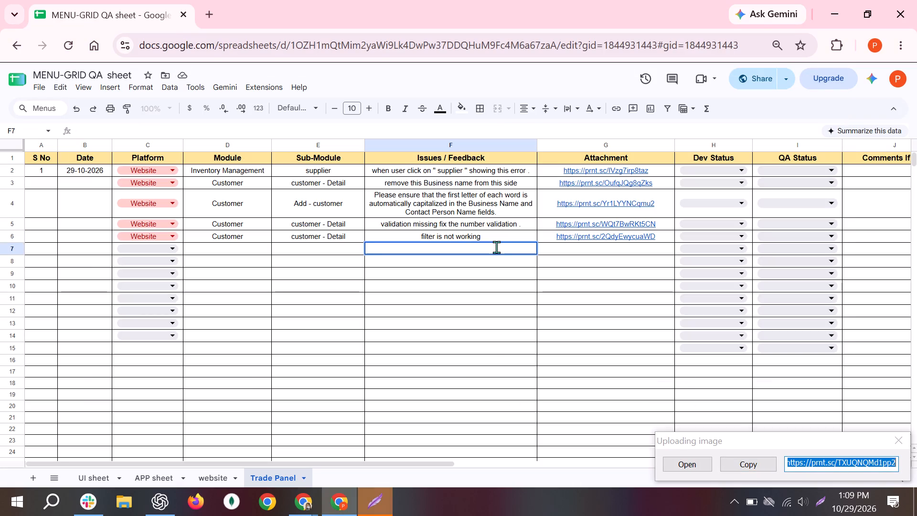
double_click(496, 247)
key(ctrl+v)
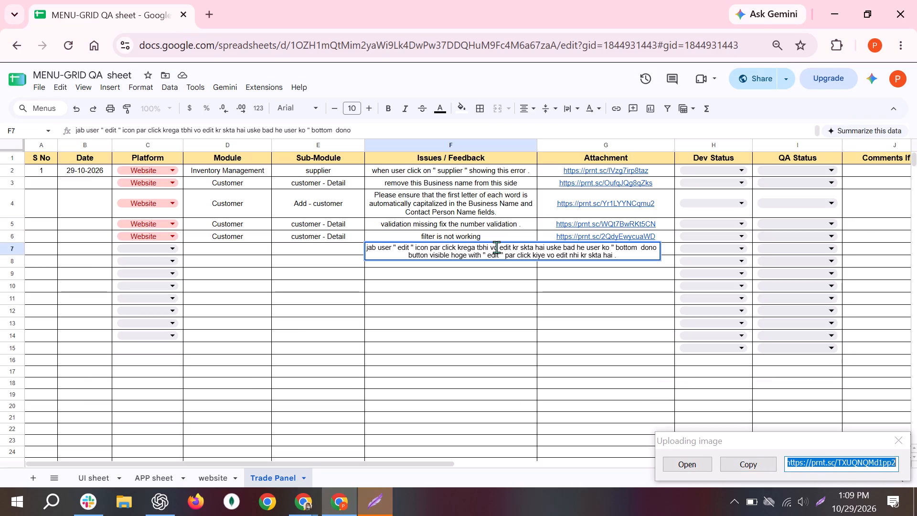
key(Return)
Copy the uploaded screenshot's link and paste it into the Attachment cell of row 7.
key(Right)
key(Up)
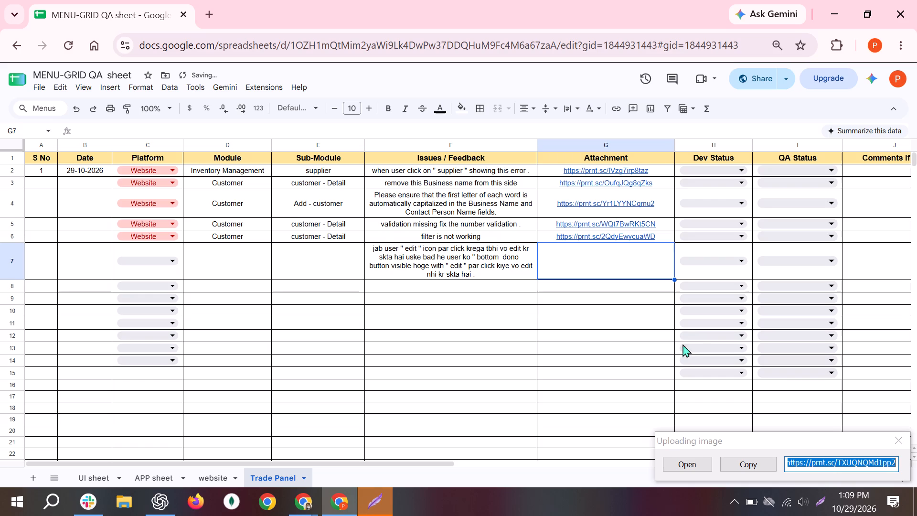
click(753, 464)
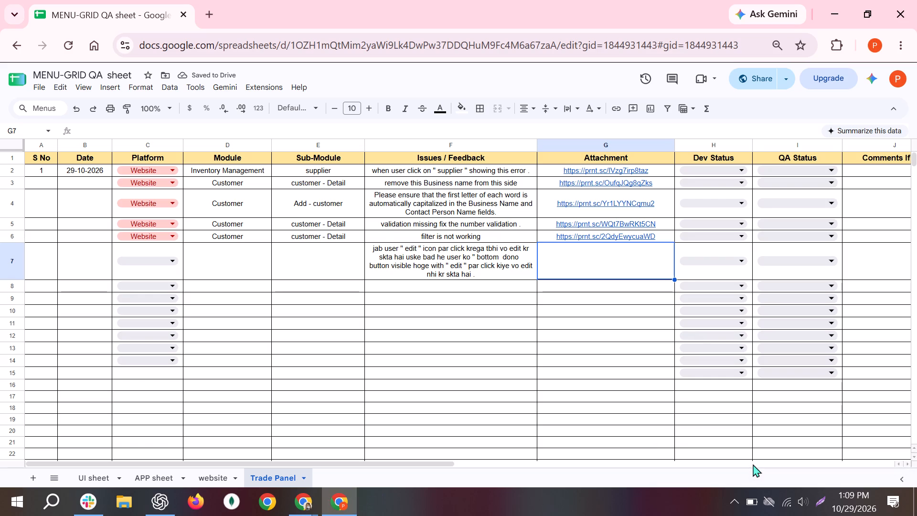
key(ctrl+v)
Set the Platform of row 7 to Website.
key(Left)
key(Left)
key(Left)
key(Left)
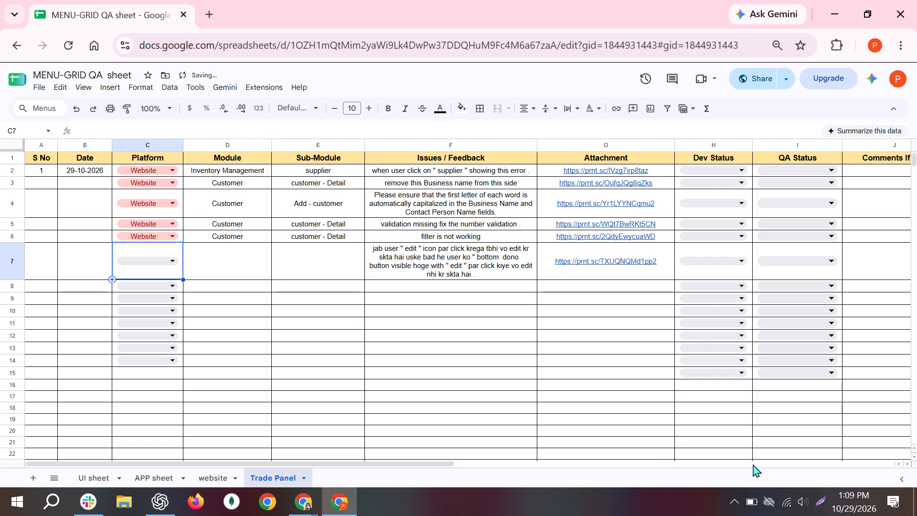
key(Return)
key(Return)
Fill row 7 with Module 'Customer' and Sub-Module 'customer - Detail'.
key(Right)
key(Up)
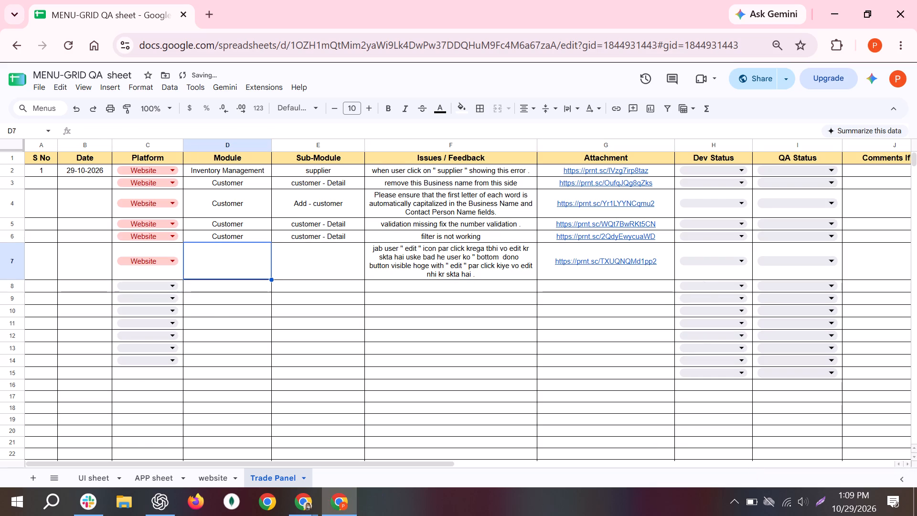
key(space)
key(c)
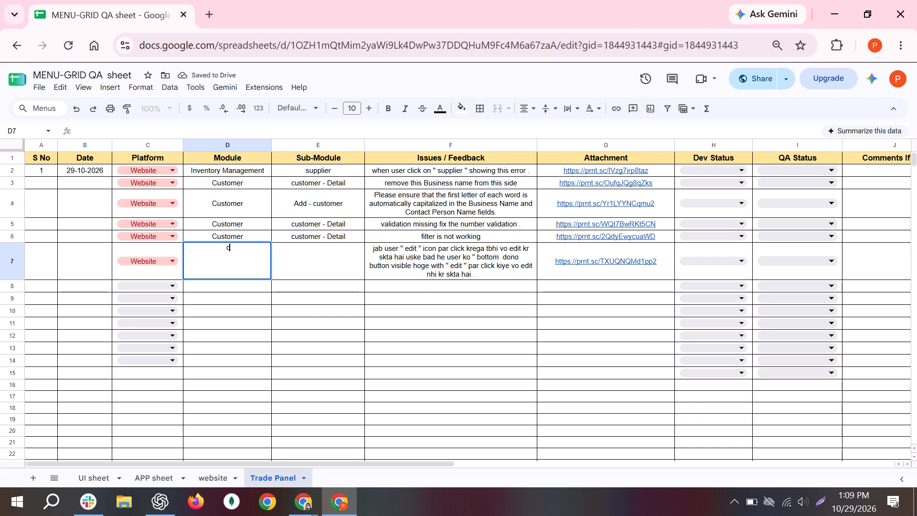
key(BackSpace)
key(BackSpace)
key(BackSpace)
key(c)
key(Right)
key(c)
key(Right)
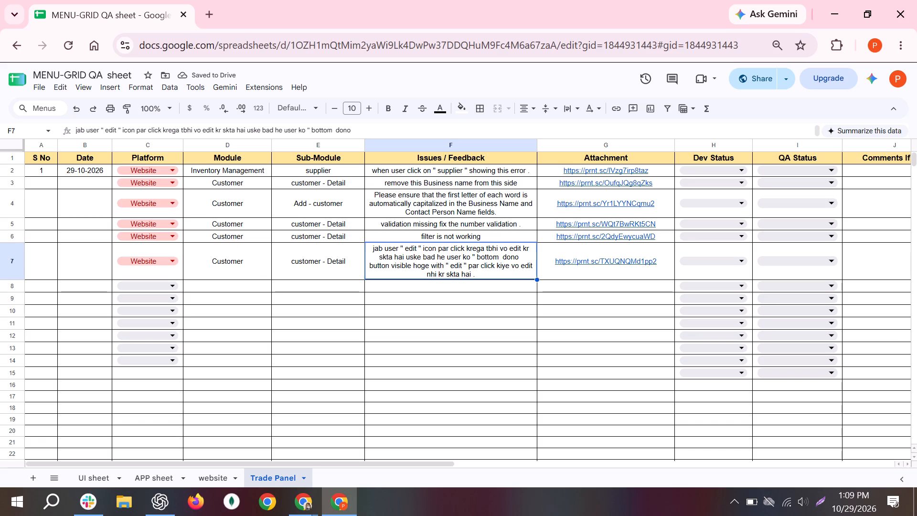
Copy the date 29-10-2026 from row 2 into the Date cells of rows 3 to 7.
key(Left)
key(Left)
key(Left)
key(Left)
key(Left)
key(Up)
key(Up)
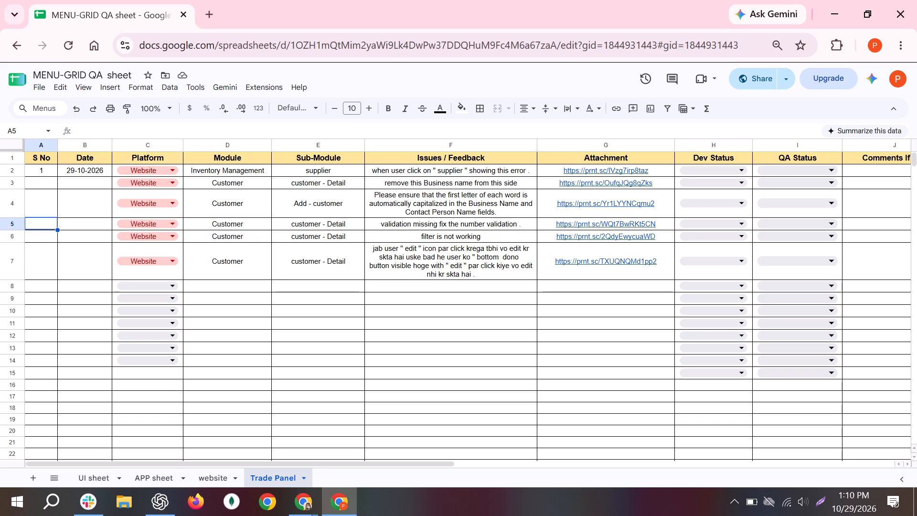
key(Up)
key(Up)
key(Right)
key(Up)
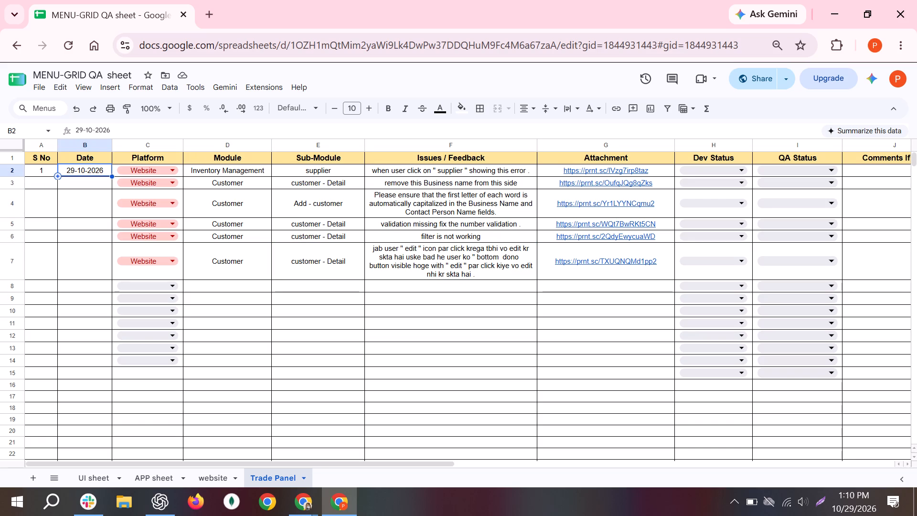
key(ctrl+c)
key(Down)
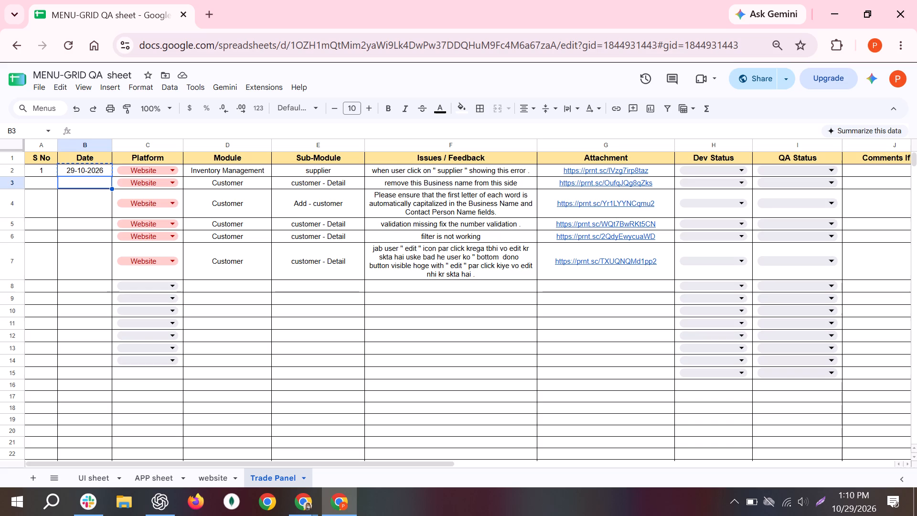
key(ctrl+v)
key(Down)
key(ctrl+v)
key(Down)
key(ctrl+v)
key(Down)
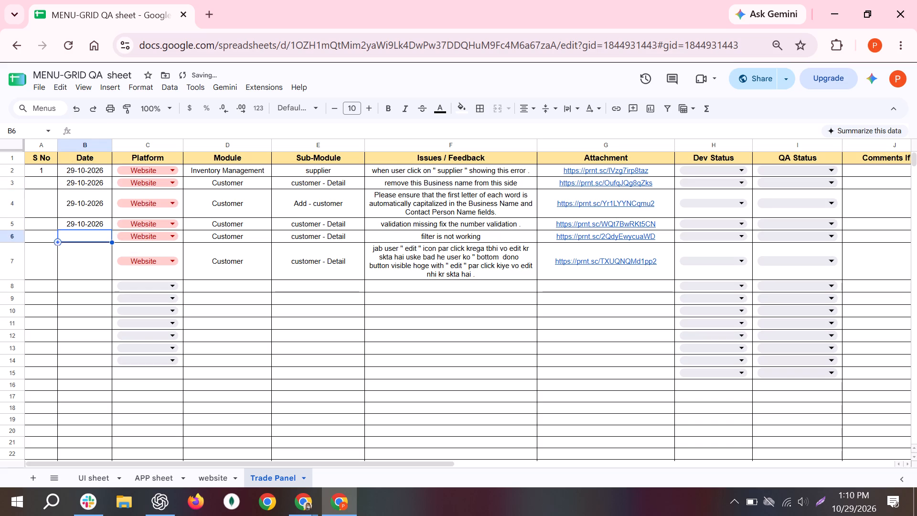
key(ctrl+v)
key(Down)
key(ctrl+v)
Paste the same date, 29-10-2026, into the Date cells of the empty rows 8 to 10.
key(Down)
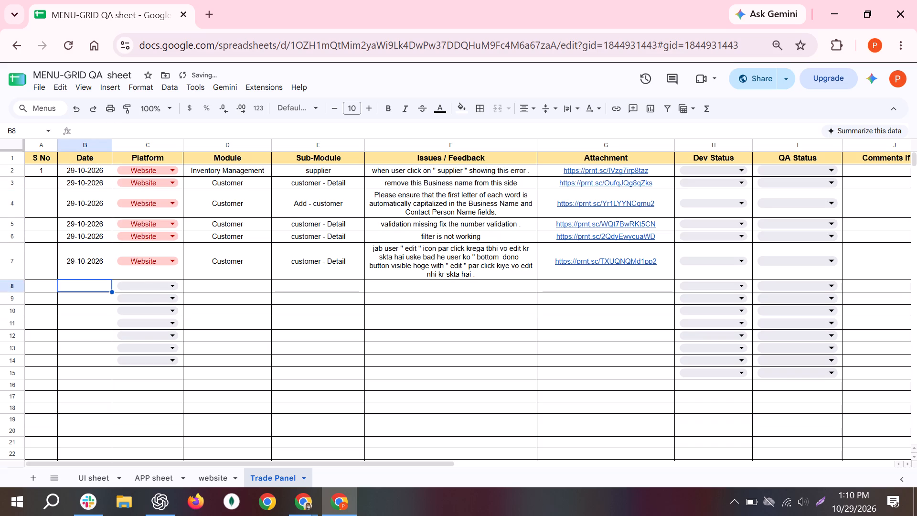
key(ctrl+v)
key(Down)
key(ctrl+v)
key(Down)
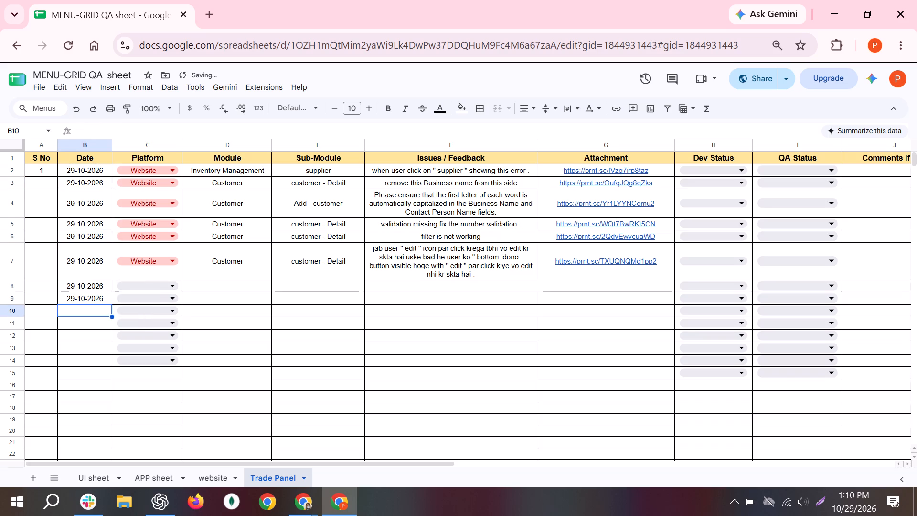
key(ctrl+v)
Enter serial numbers 1 and 2 in the S No cells of rows 2 and 3.
key(Left)
key(Left)
key(Up)
key(Up)
key(Up)
key(Up)
key(Up)
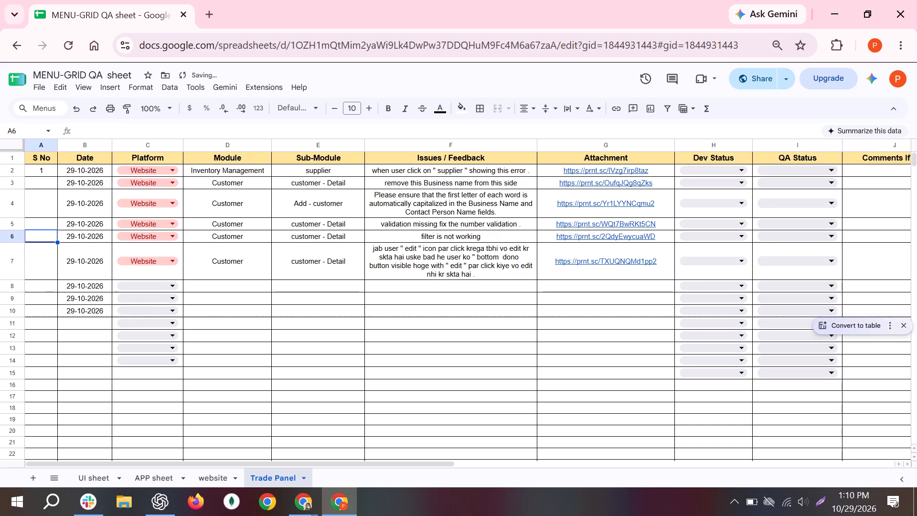
key(Up)
key(Up)
key(Up)
key(2)
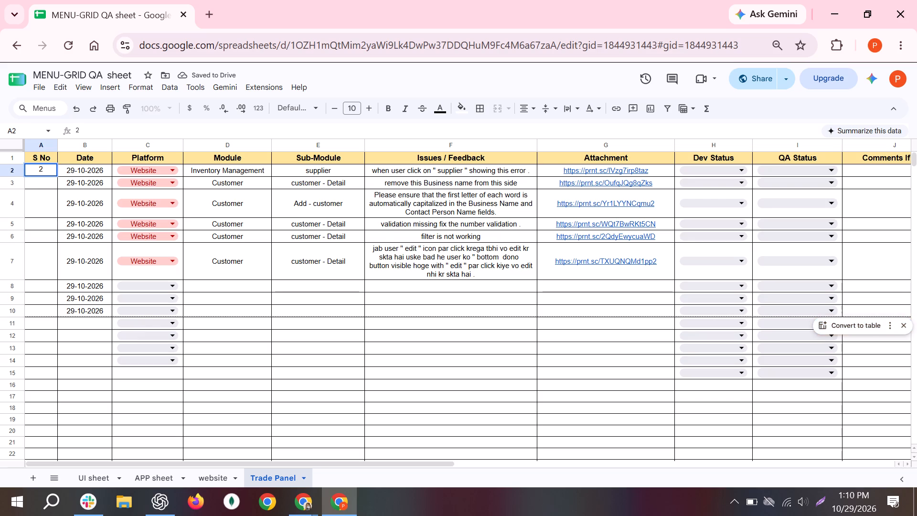
key(backslash)
key(BackSpace)
key(BackSpace)
key(1)
key(2)
key(BackSpace)
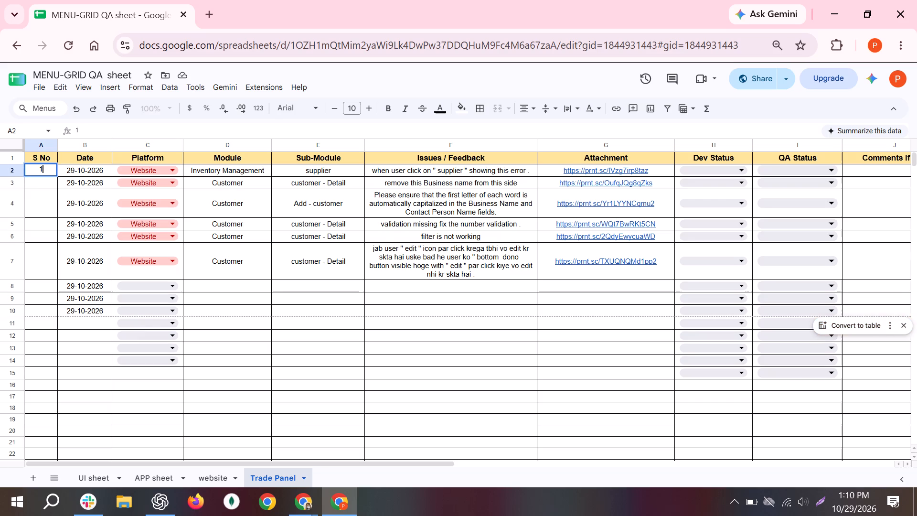
key(Return)
key(2)
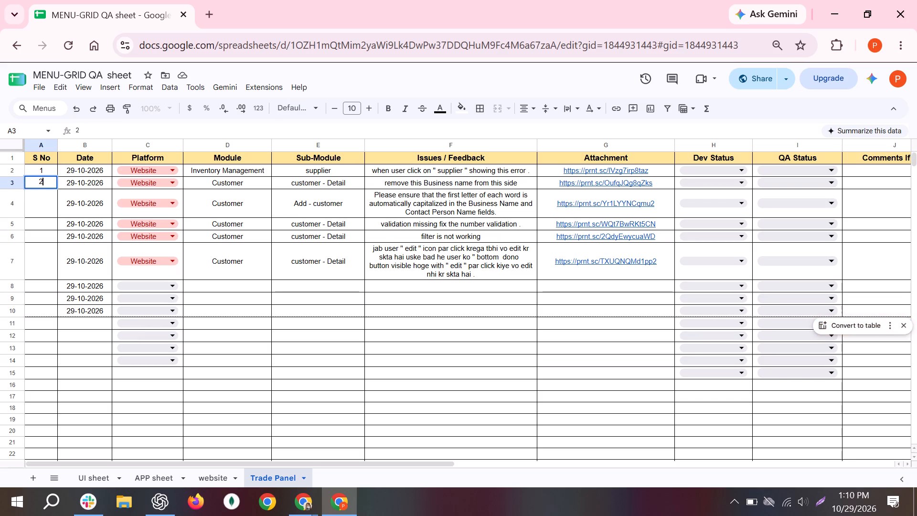
key(Up)
Extend the serial number series from rows 2 and 3 down the S No column to row 10.
key(shift+Down)
key(shift+Up)
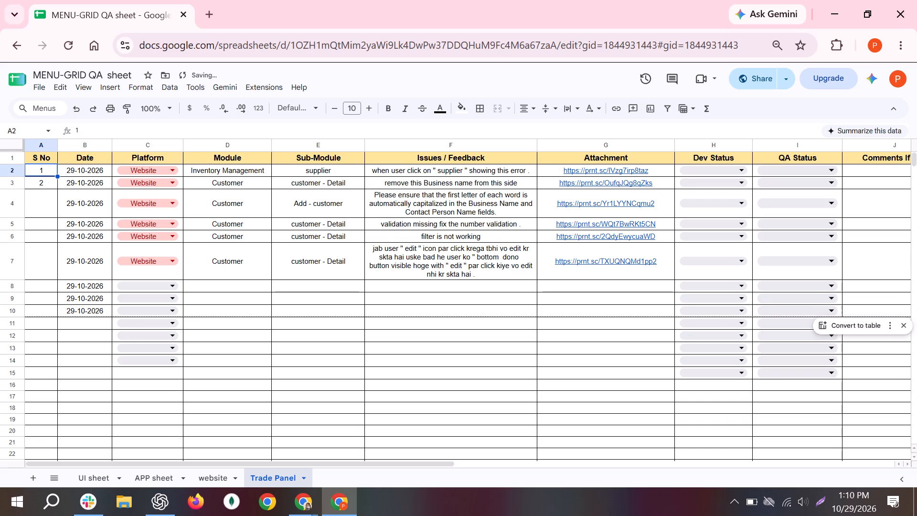
key(shift+Down)
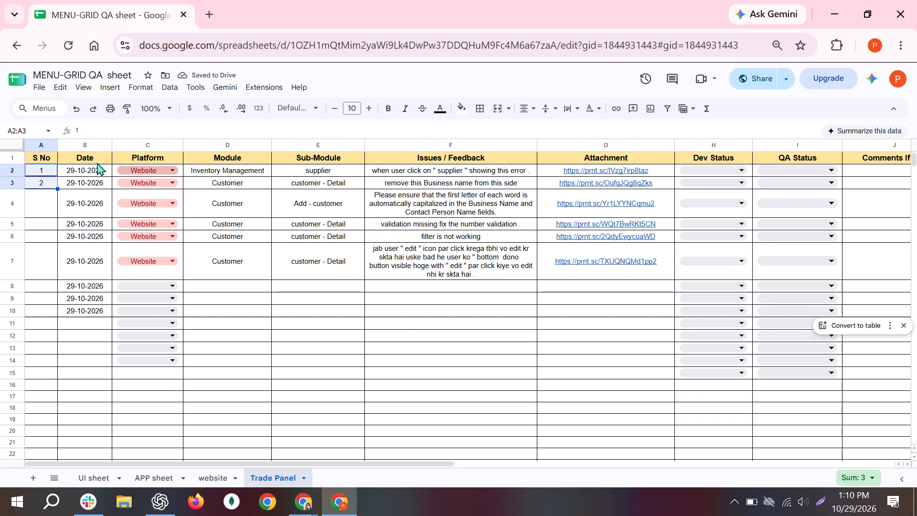
drag(58, 186, 58, 238)
drag(58, 238, 60, 312)
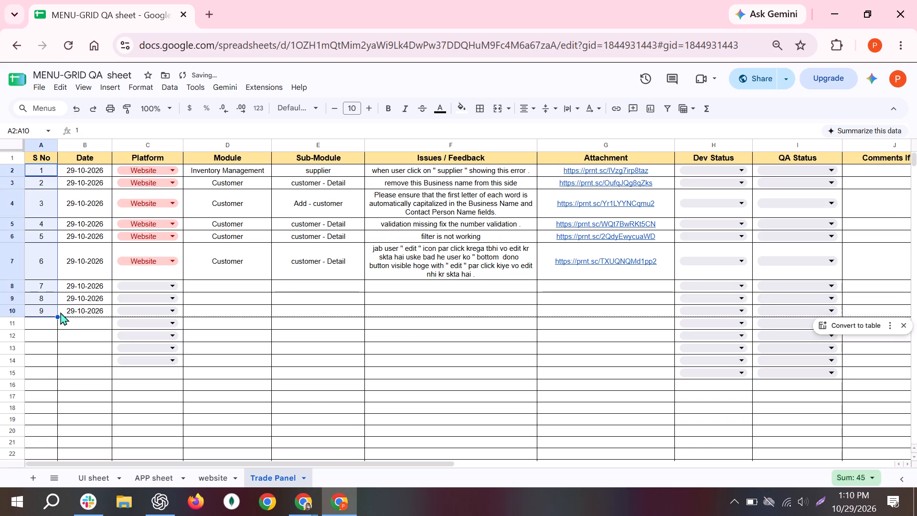
click(354, 327)
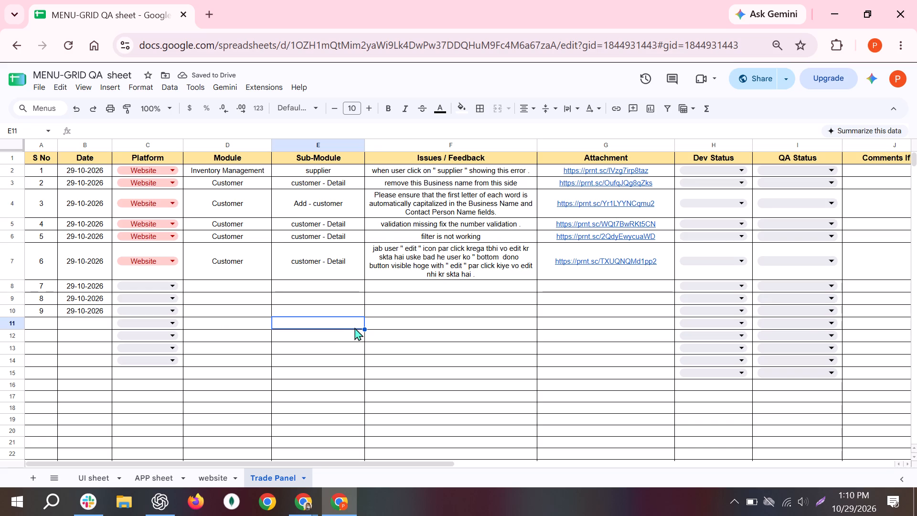
Switch to the MenuGrid trade panel and examine the customer information page, including the customer details and Order History.
key(alt+Tab)
scroll(354, 327, down, 1)
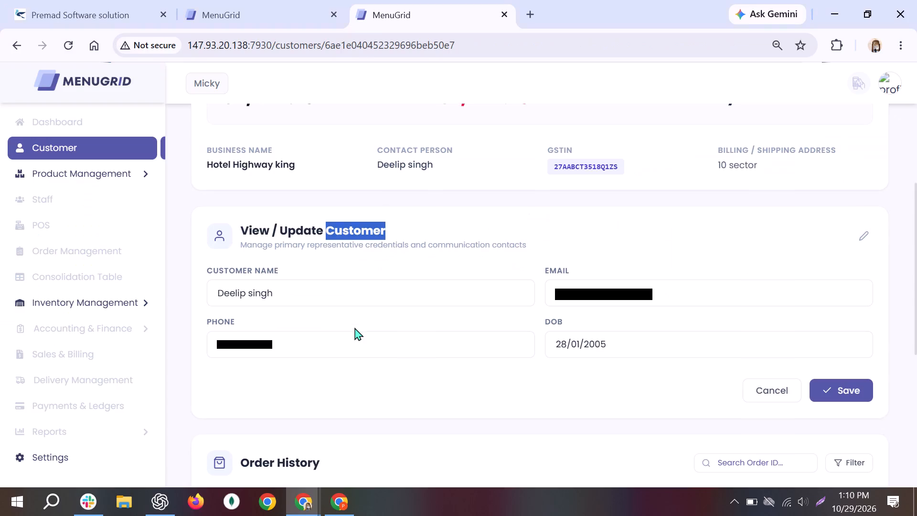
scroll(354, 327, down, 3)
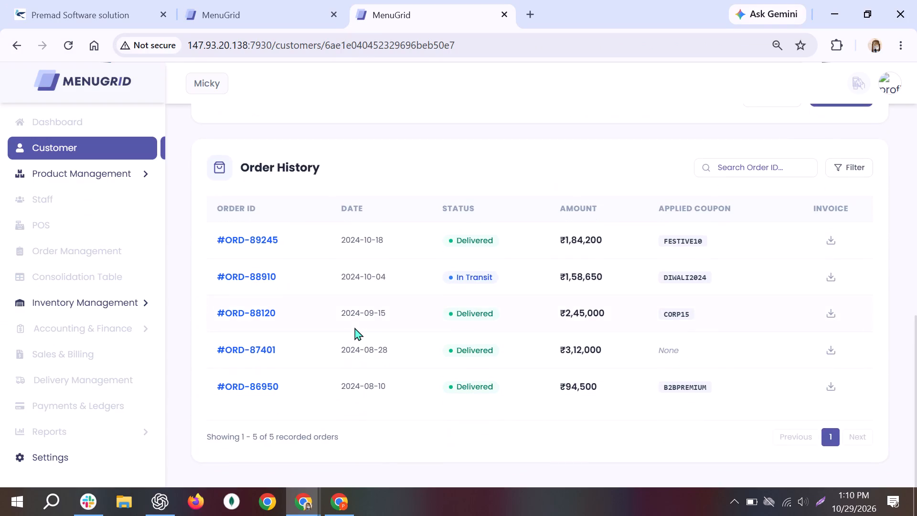
scroll(354, 327, up, 3)
scroll(354, 327, down, 9)
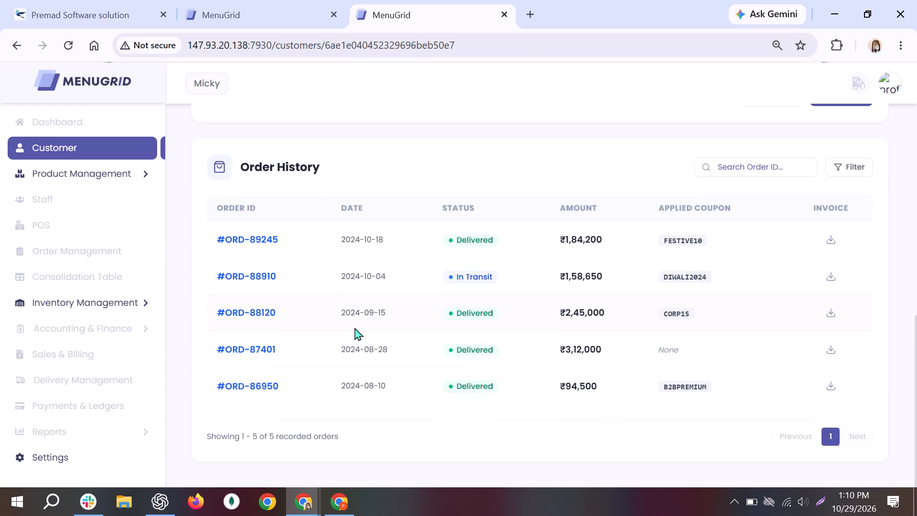
scroll(354, 327, up, 4)
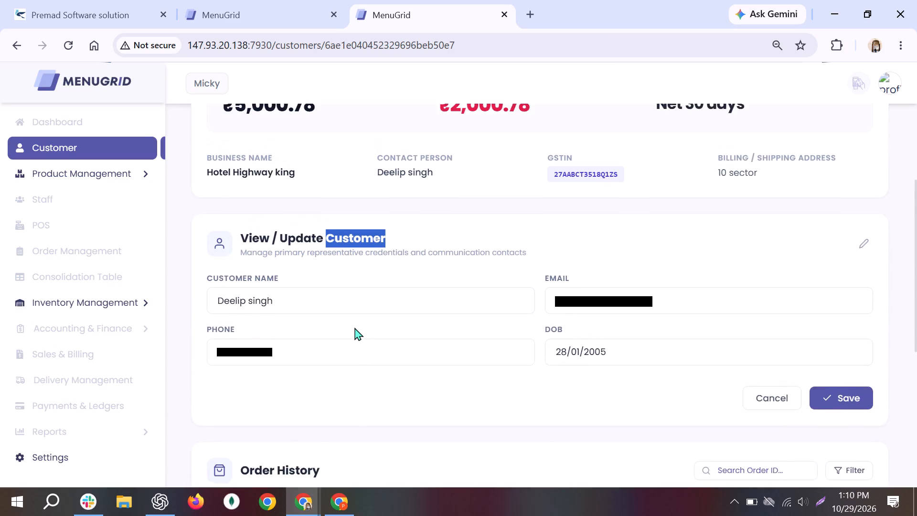
scroll(354, 327, up, 5)
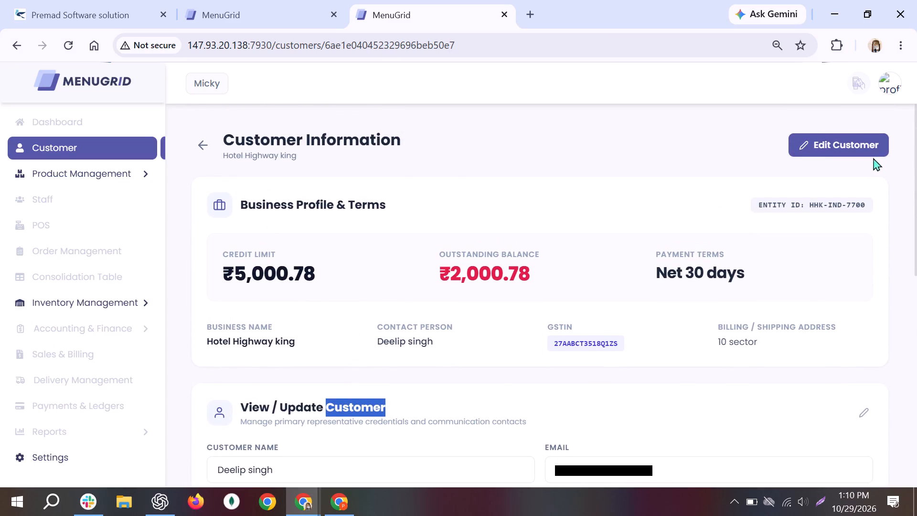
Open the Hotel Highway king customer for editing and examine the form's contact, address and financial terms fields.
click(858, 145)
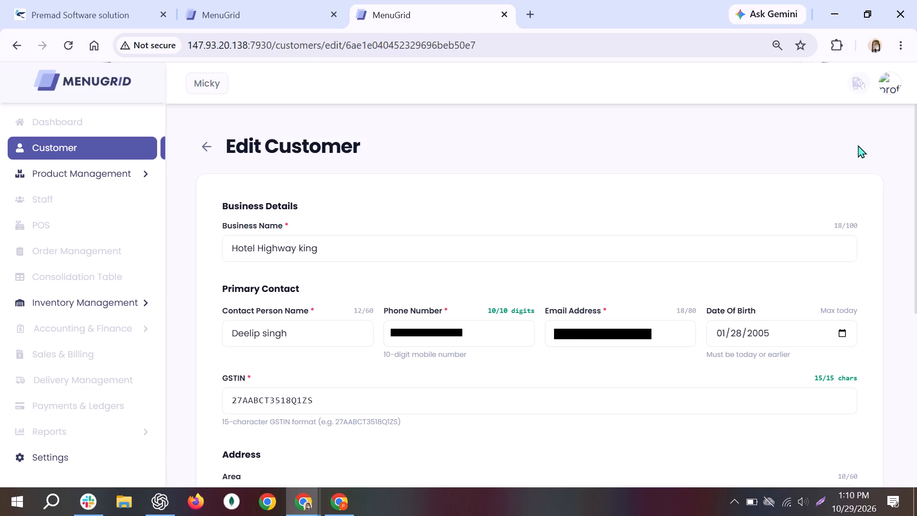
scroll(858, 145, down, 2)
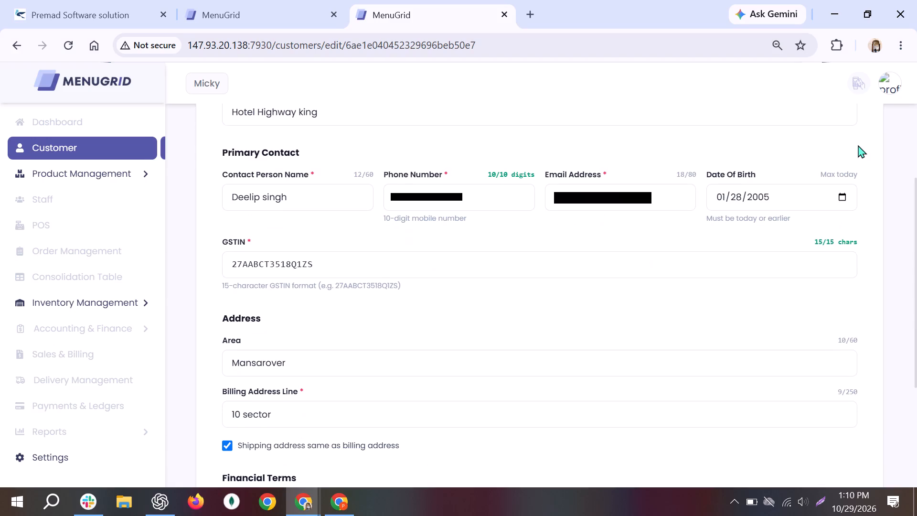
scroll(858, 145, down, 1)
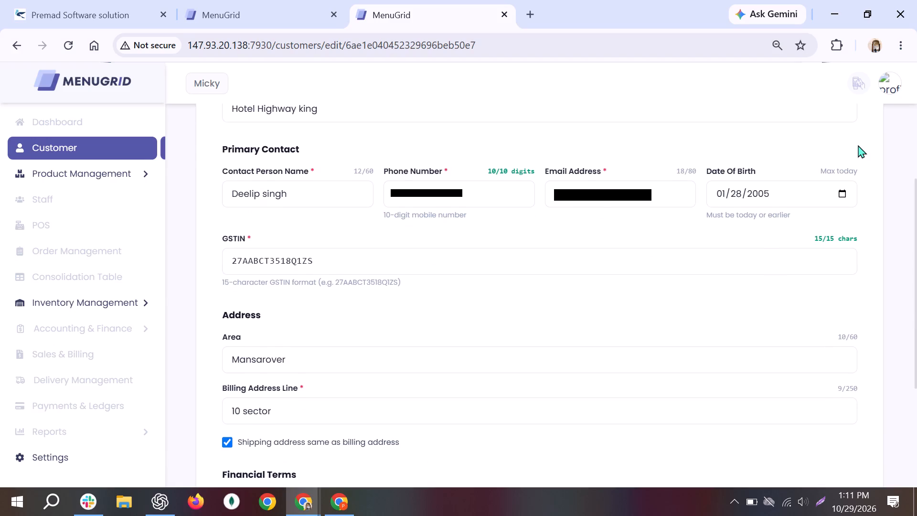
scroll(858, 145, down, 4)
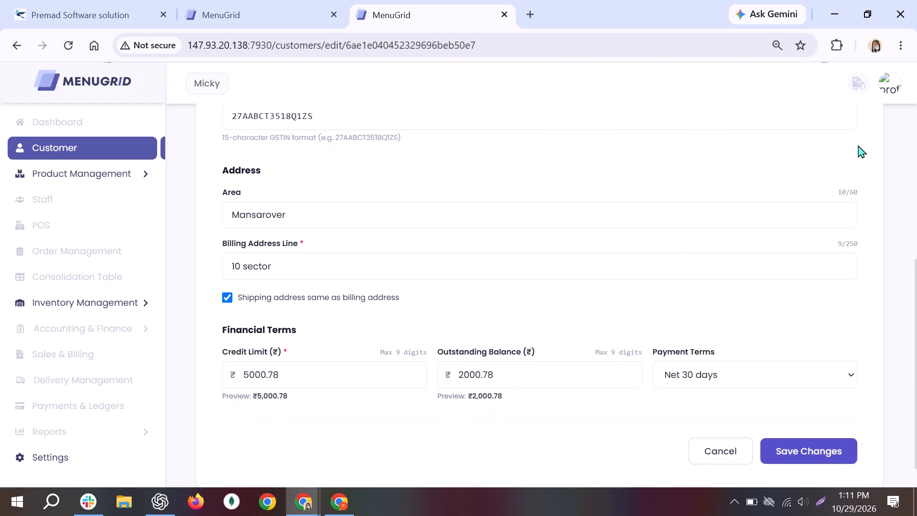
scroll(858, 145, down, 2)
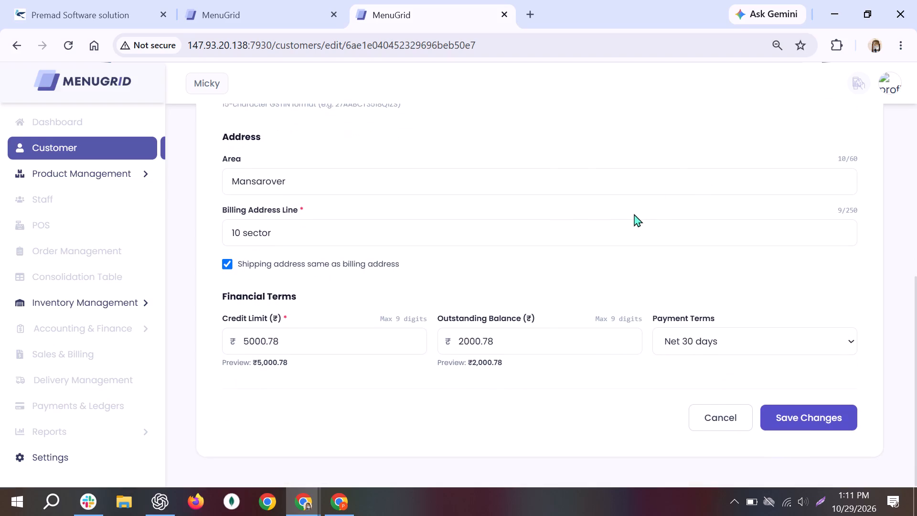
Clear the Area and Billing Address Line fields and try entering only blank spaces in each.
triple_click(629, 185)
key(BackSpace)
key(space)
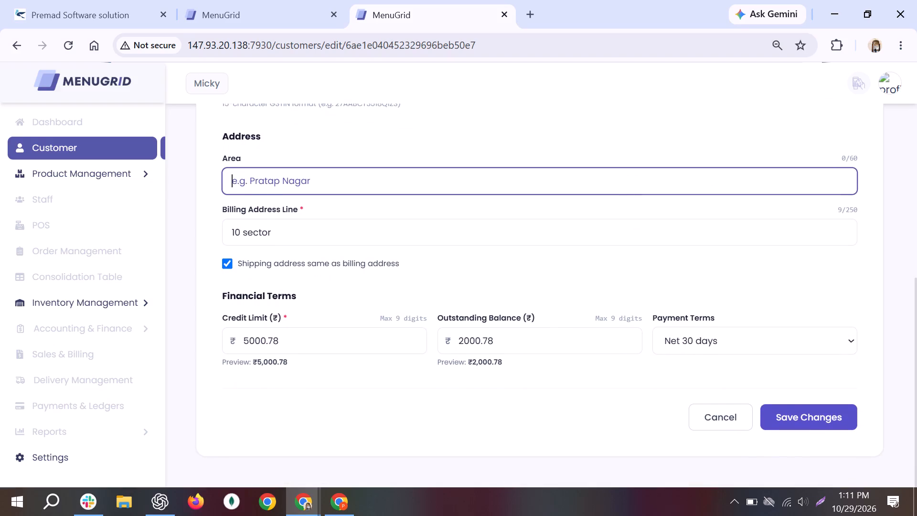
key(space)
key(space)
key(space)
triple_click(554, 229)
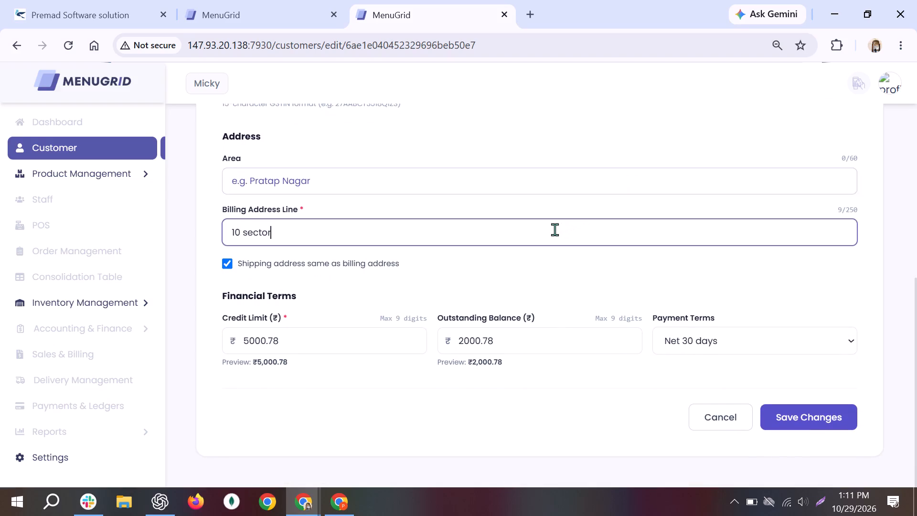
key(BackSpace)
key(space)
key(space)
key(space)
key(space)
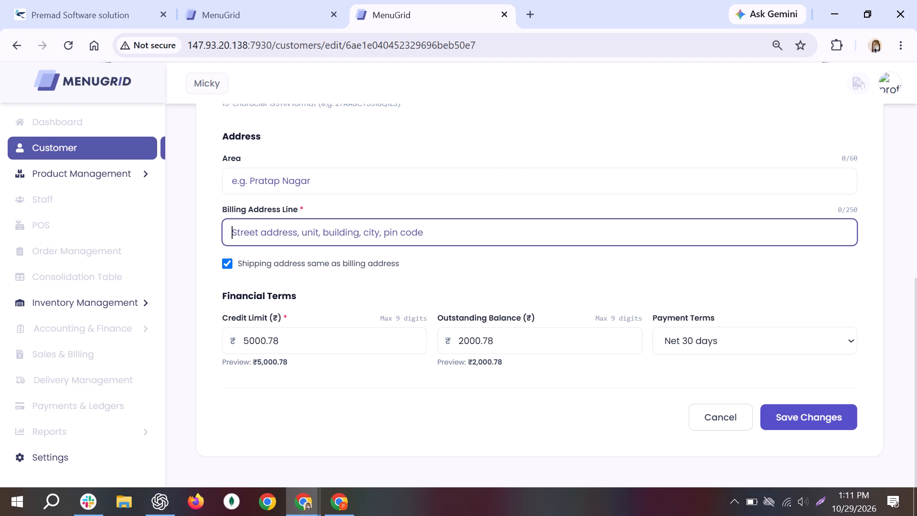
Enter 'Mansarover' in the customer's Area field.
click(482, 176)
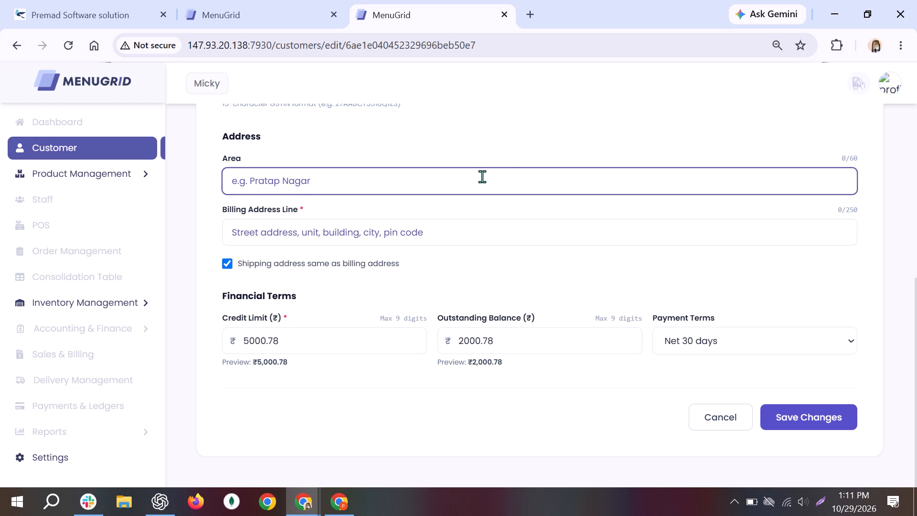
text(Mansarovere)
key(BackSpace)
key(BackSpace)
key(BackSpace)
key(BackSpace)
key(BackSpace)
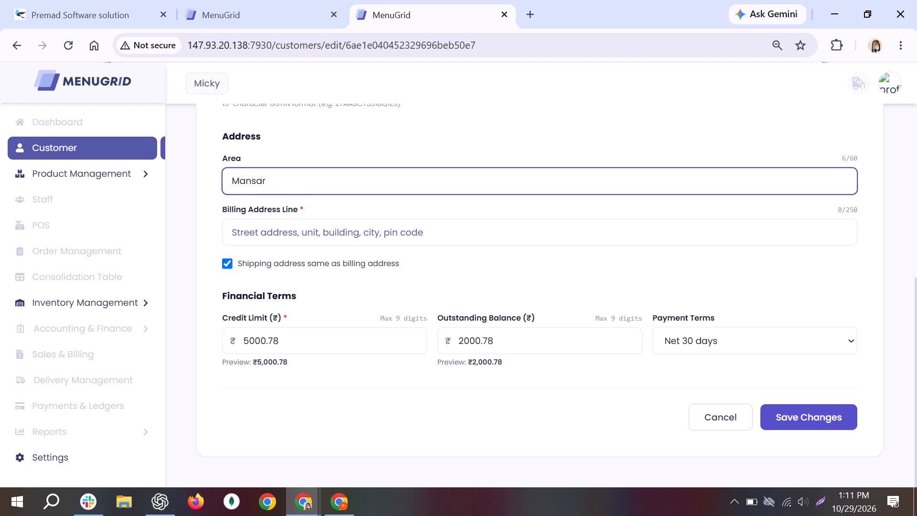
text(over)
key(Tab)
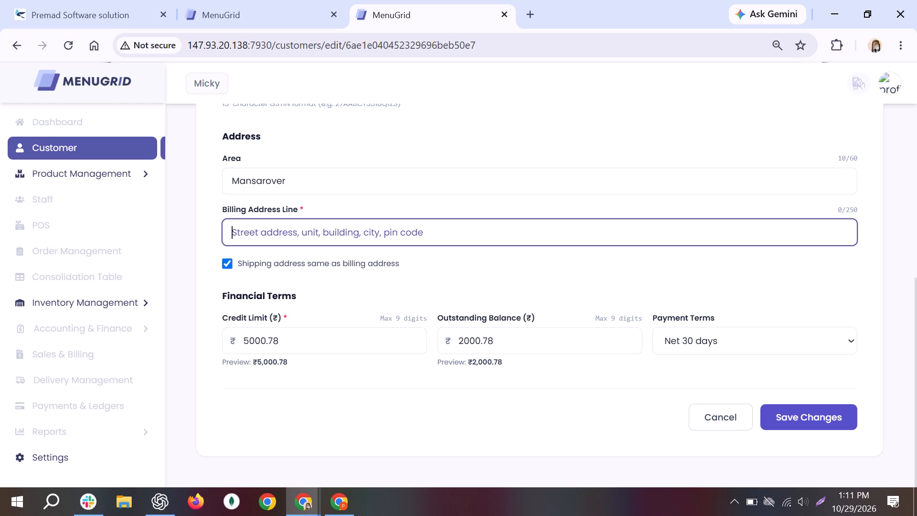
Re-enter the customer's sector address, followed by a space, in the Billing Address Line.
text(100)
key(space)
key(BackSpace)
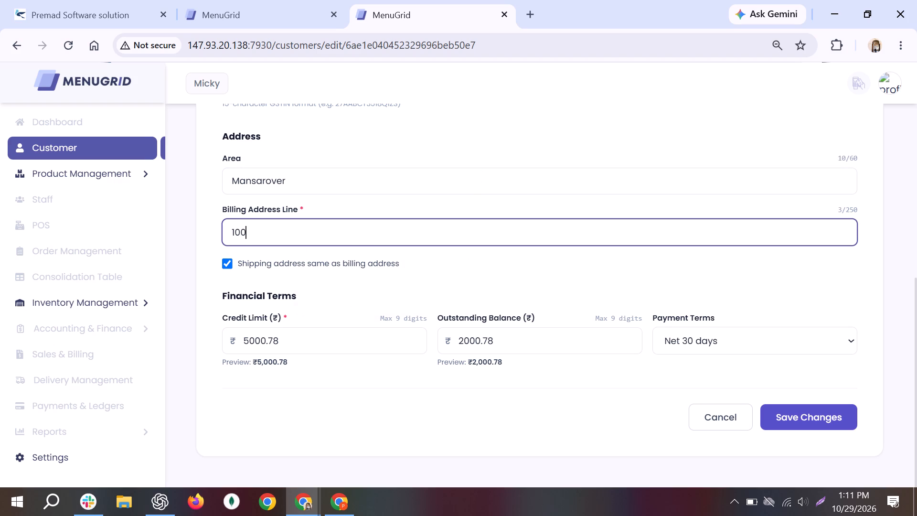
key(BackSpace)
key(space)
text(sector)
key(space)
Change the sector number in the Billing Address Line to 100.
scroll(684, 356, up, 4)
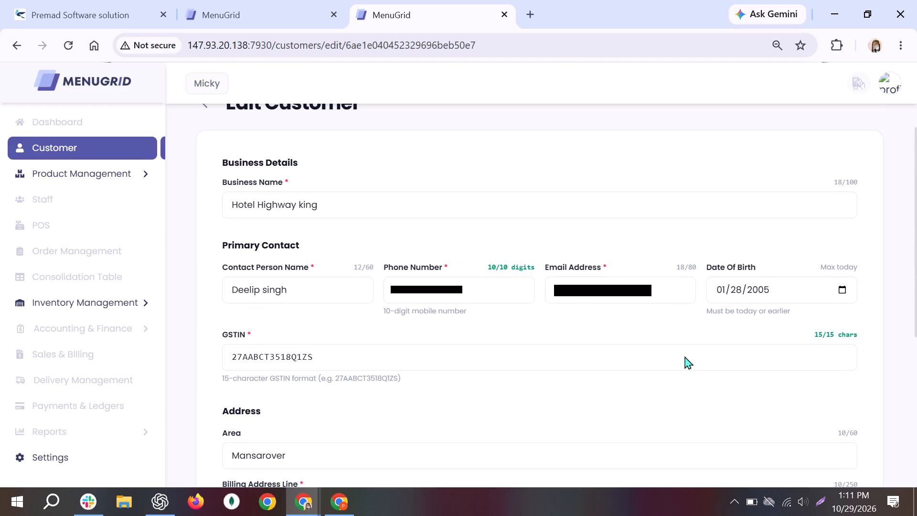
scroll(684, 356, up, 4)
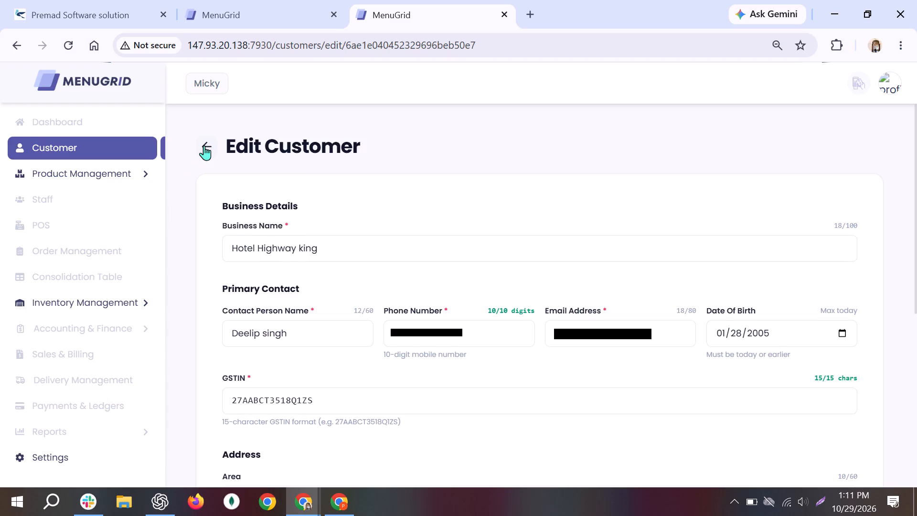
scroll(374, 447, down, 8)
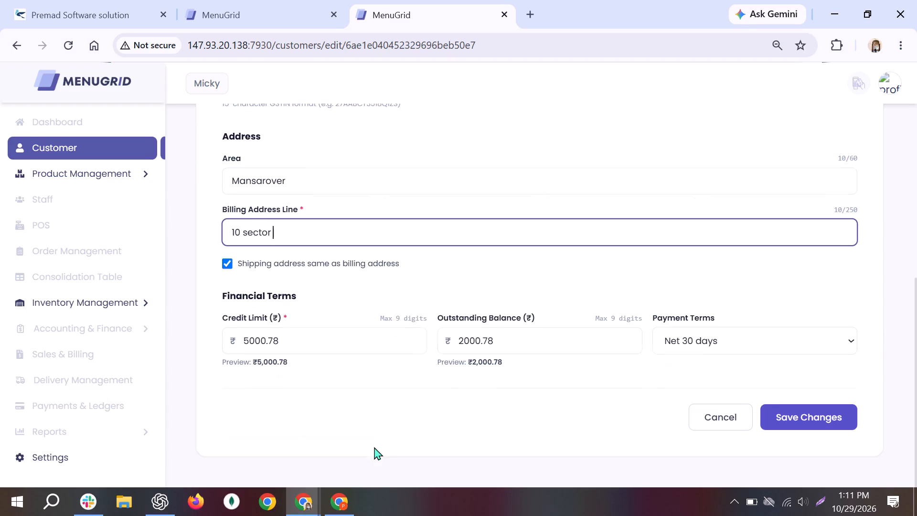
scroll(374, 447, down, 8)
click(320, 238)
key(Left)
key(Left)
key(Left)
key(Left)
key(Left)
key(Left)
key(Left)
key(Left)
key(0)
Add an extra 'r' at the end of the Area value, making it 'Mansaroverr'.
click(301, 185)
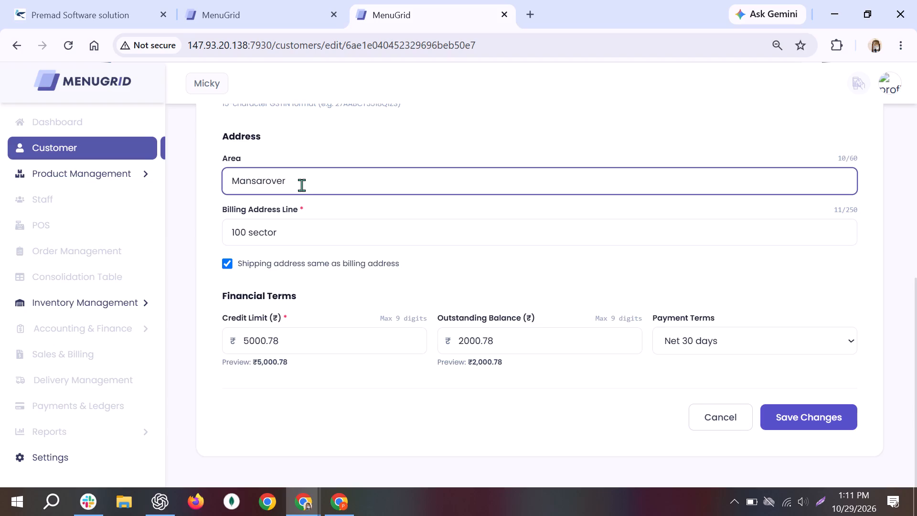
key(r)
scroll(301, 185, up, 16)
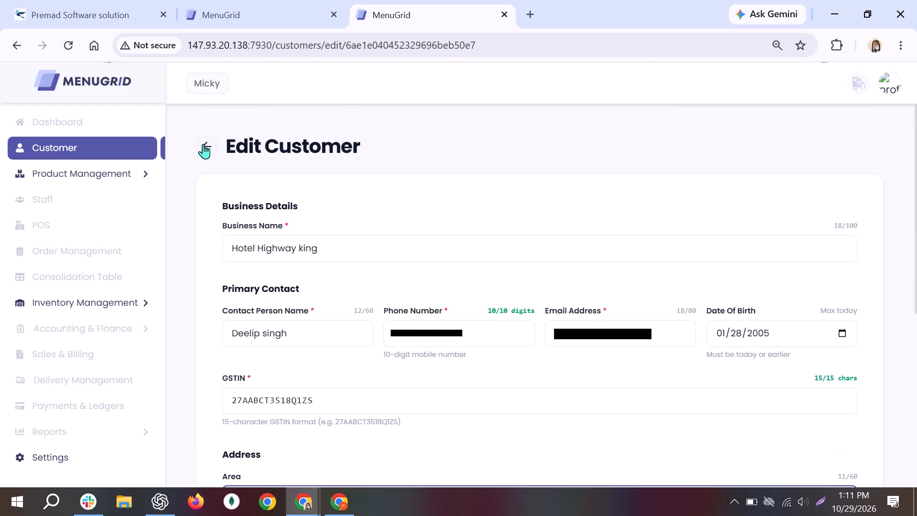
Leave the Edit Customer page without saving the pending Area and Billing Address Line edits.
click(203, 144)
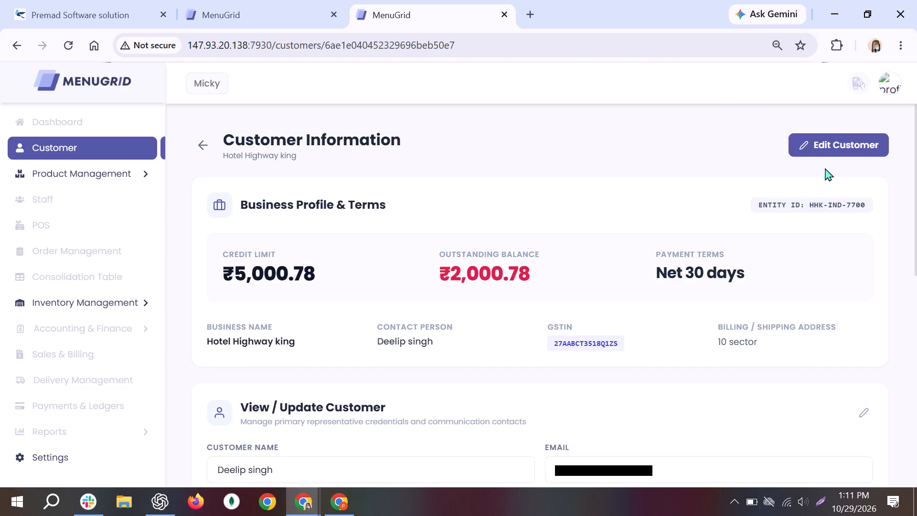
Reopen Hotel Highway king for editing, save the form without changing any field, and check its Customer Information page.
click(837, 145)
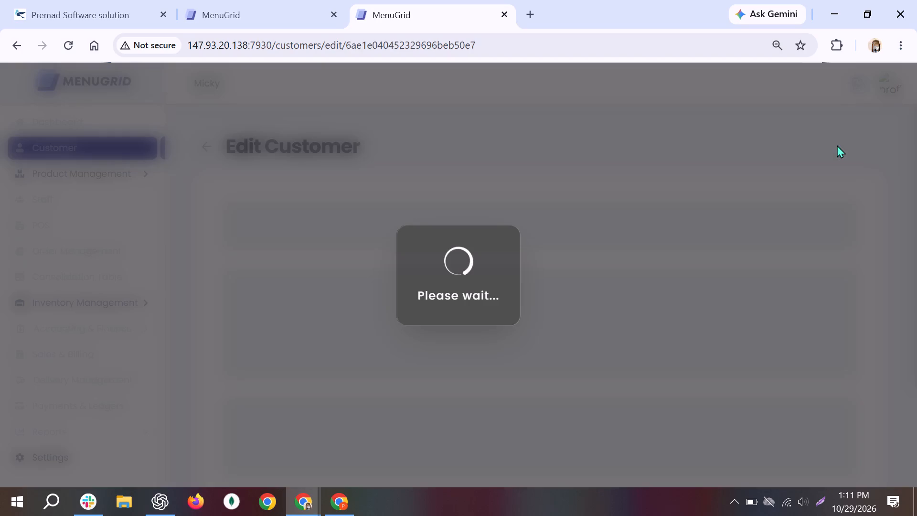
scroll(837, 145, down, 6)
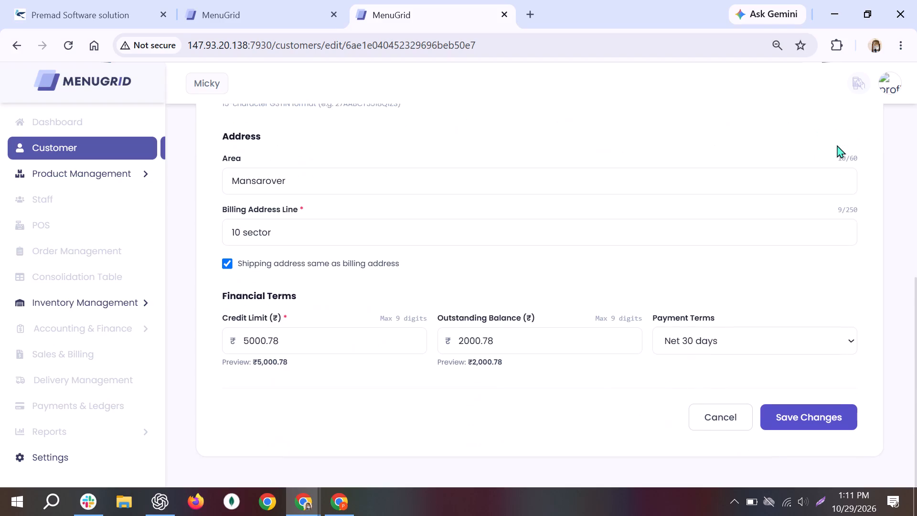
click(805, 422)
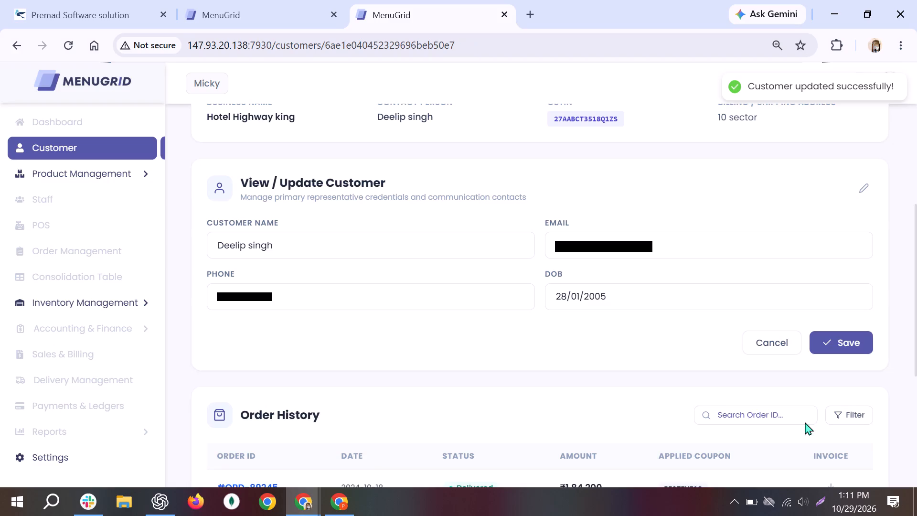
scroll(805, 422, down, 5)
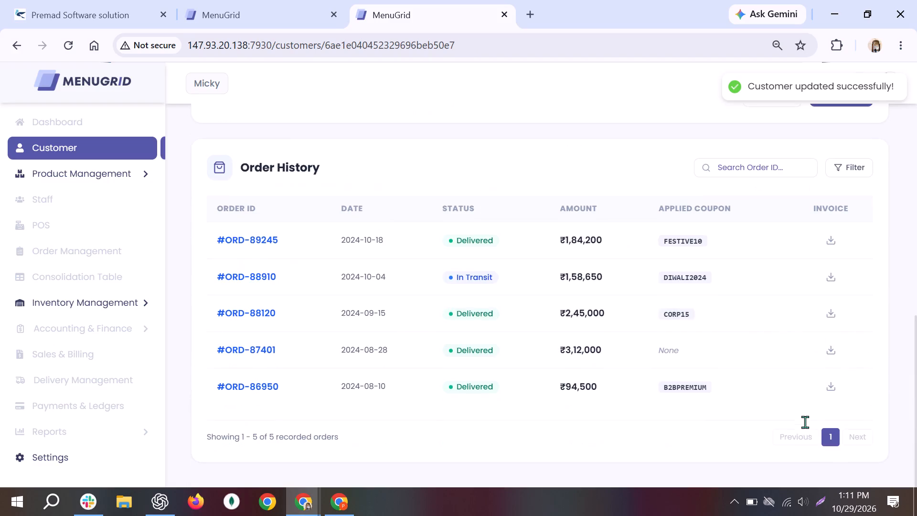
scroll(805, 422, up, 4)
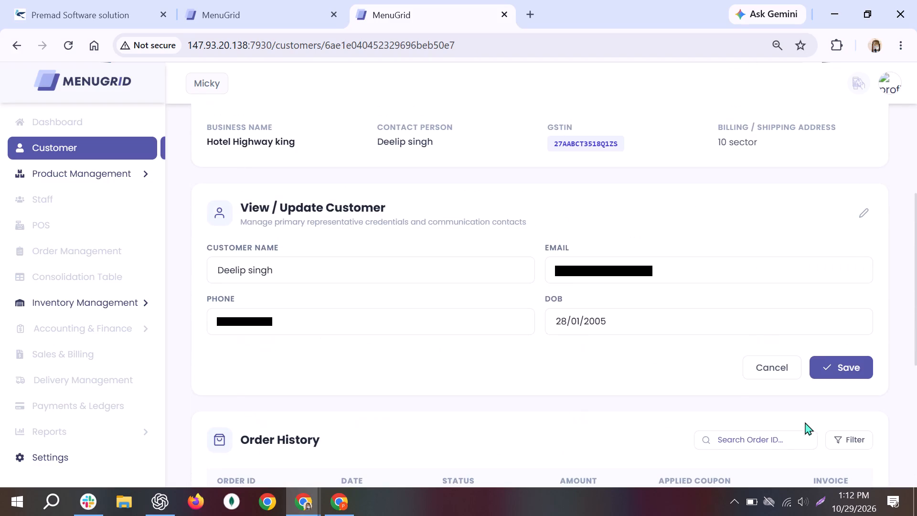
scroll(805, 422, up, 8)
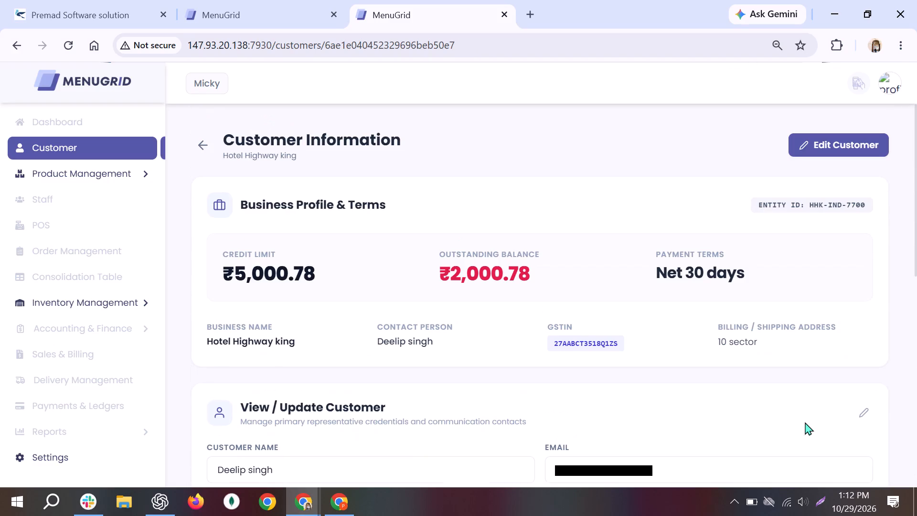
scroll(805, 422, up, 5)
Return to the customer list and delete the Grand Heritage Banquets customer.
click(202, 143)
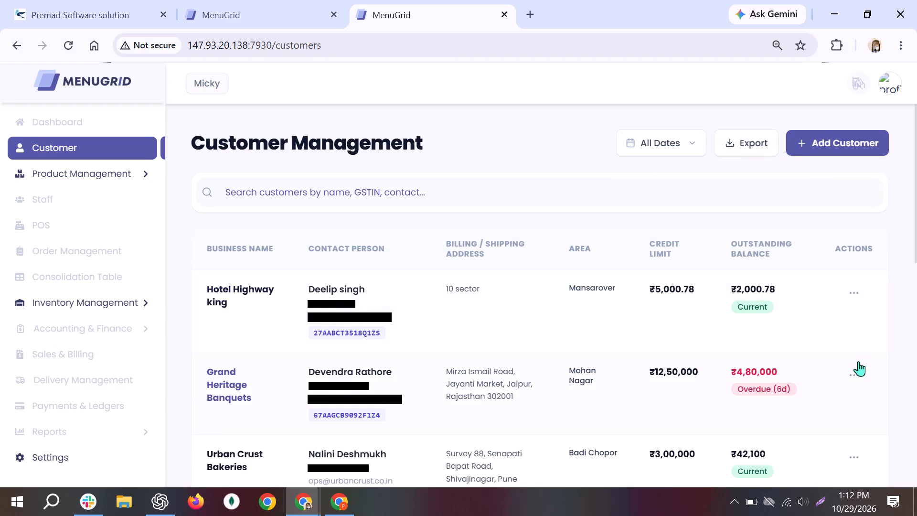
click(852, 377)
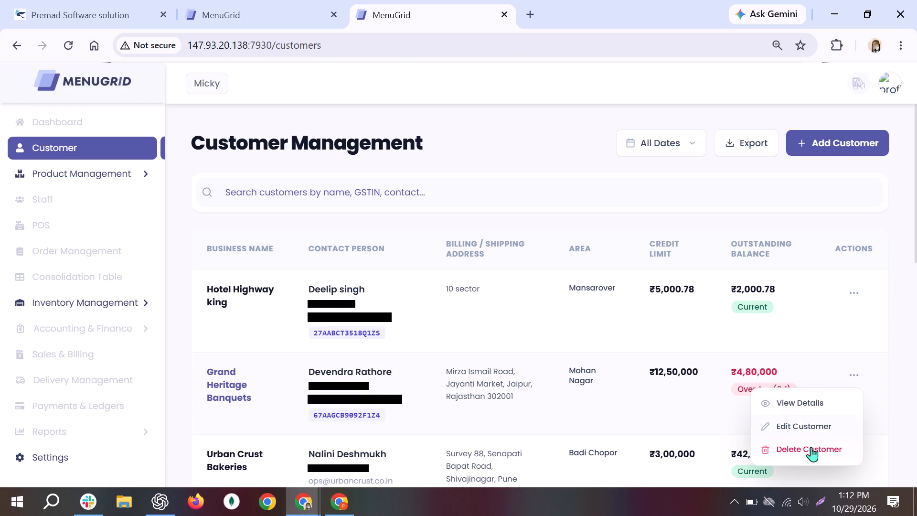
click(809, 450)
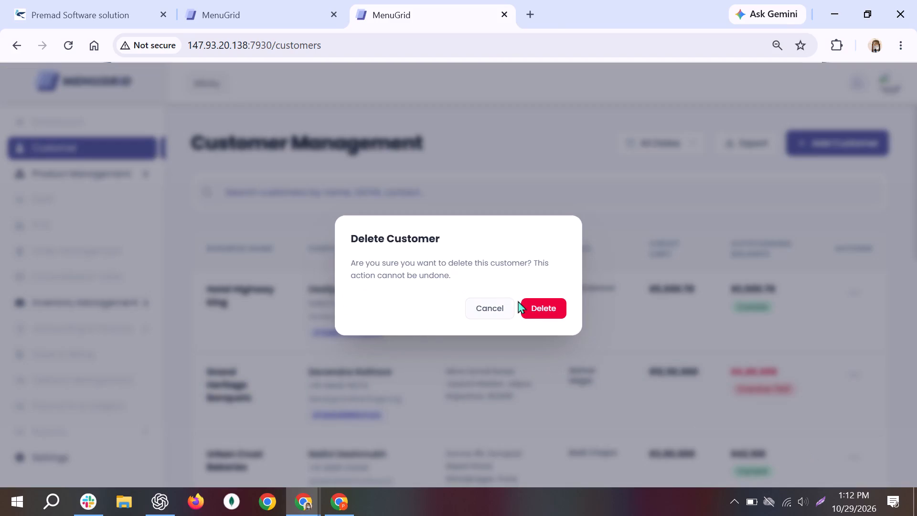
click(534, 301)
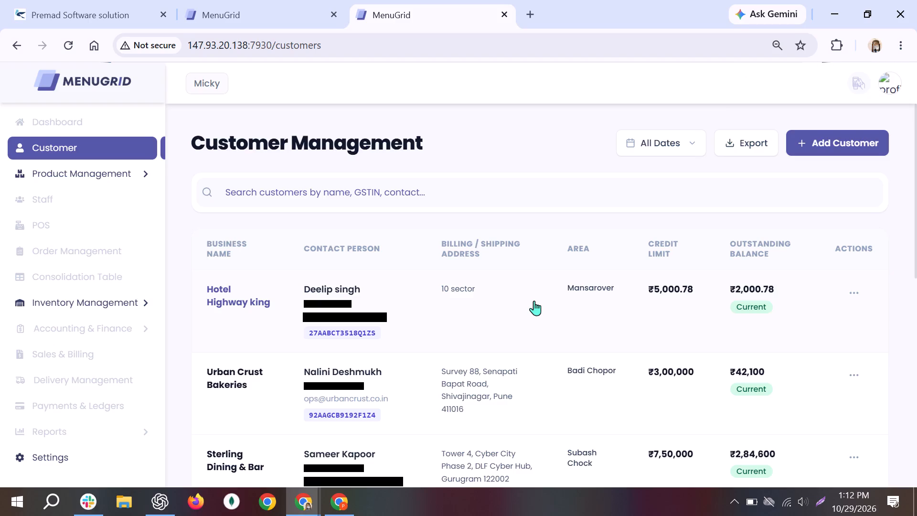
Test the customer list's date filter by setting it to Today and subsequently to This Week.
scroll(534, 301, up, 7)
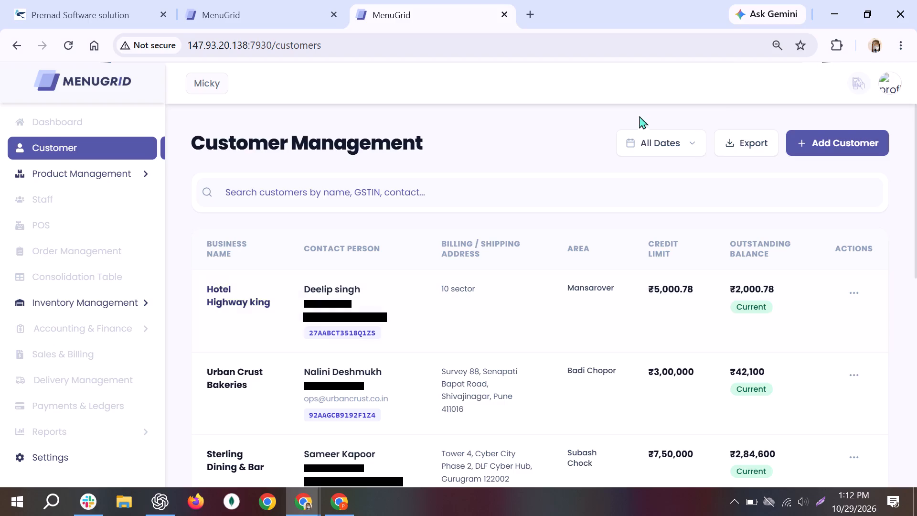
click(638, 141)
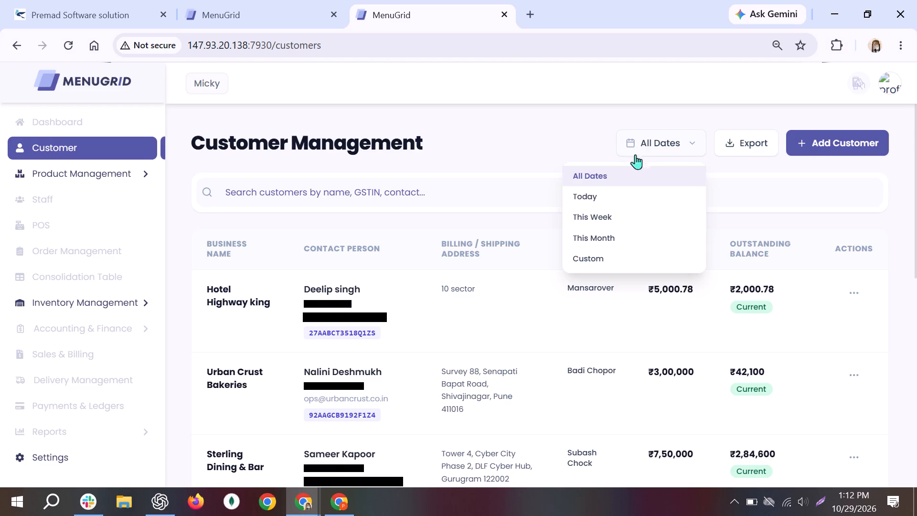
click(611, 206)
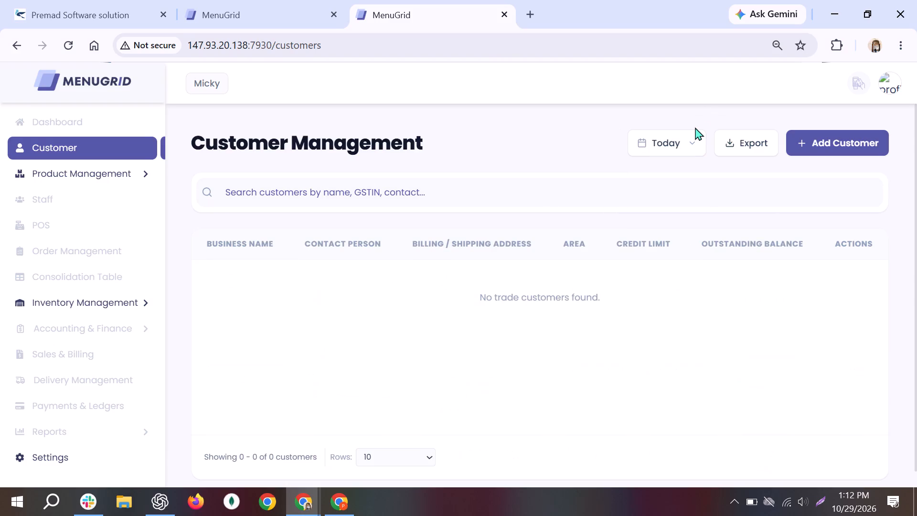
click(694, 128)
click(684, 145)
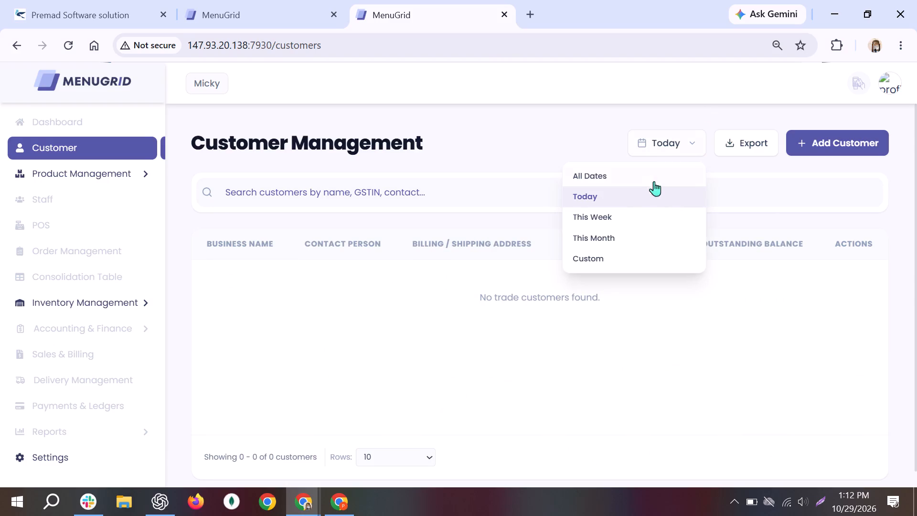
click(632, 214)
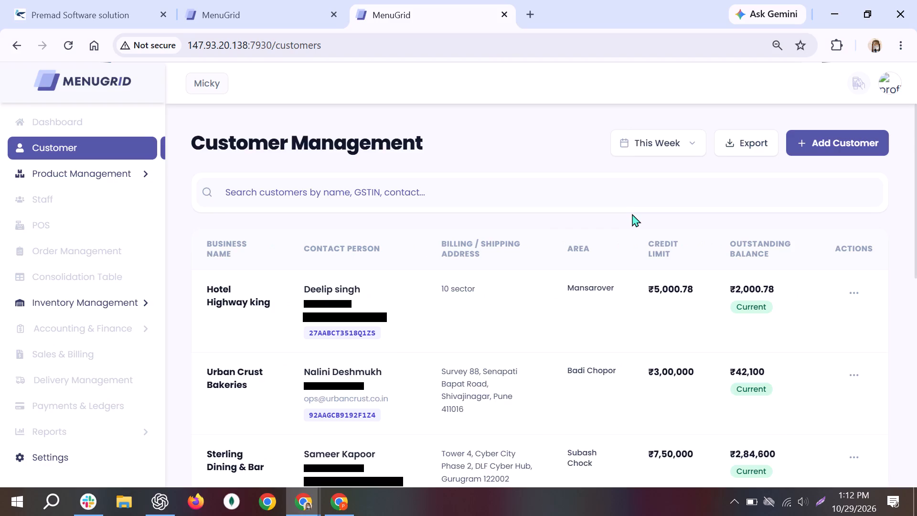
Open the Products list under Product Management and examine all columns across the product table.
click(118, 172)
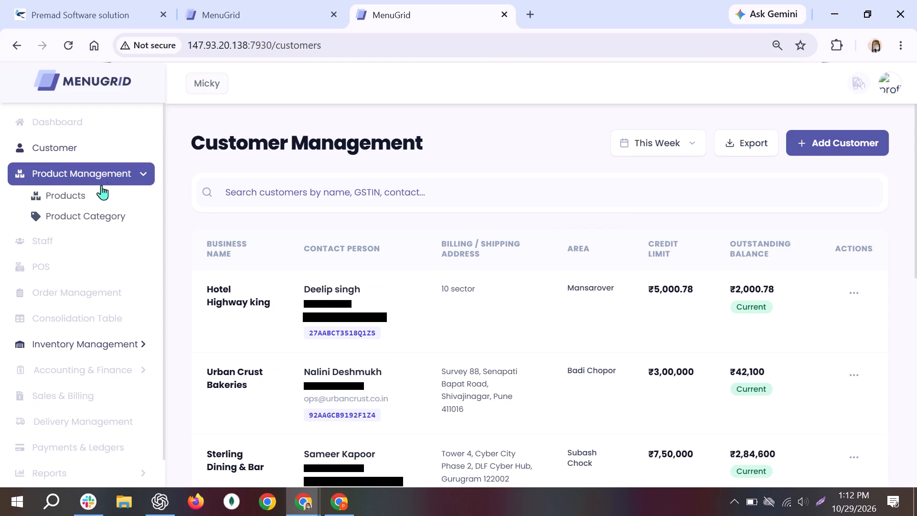
click(86, 198)
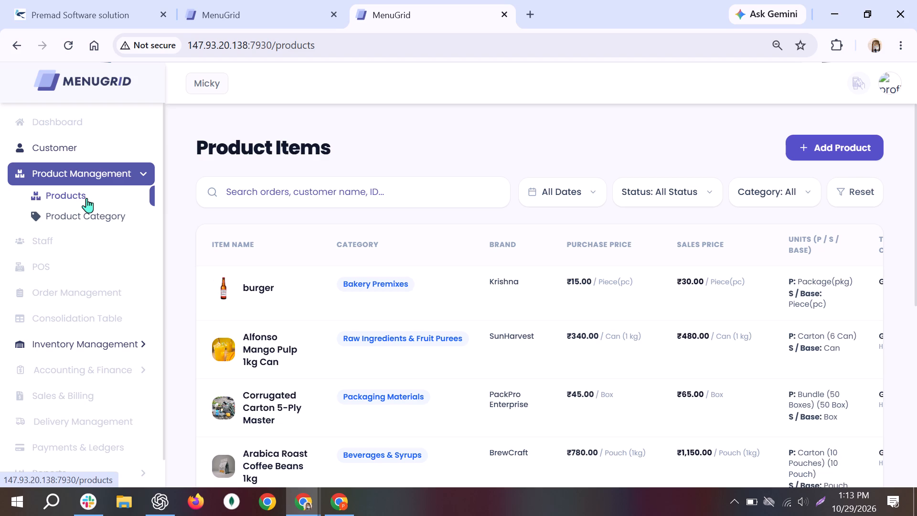
scroll(325, 269, left, 1)
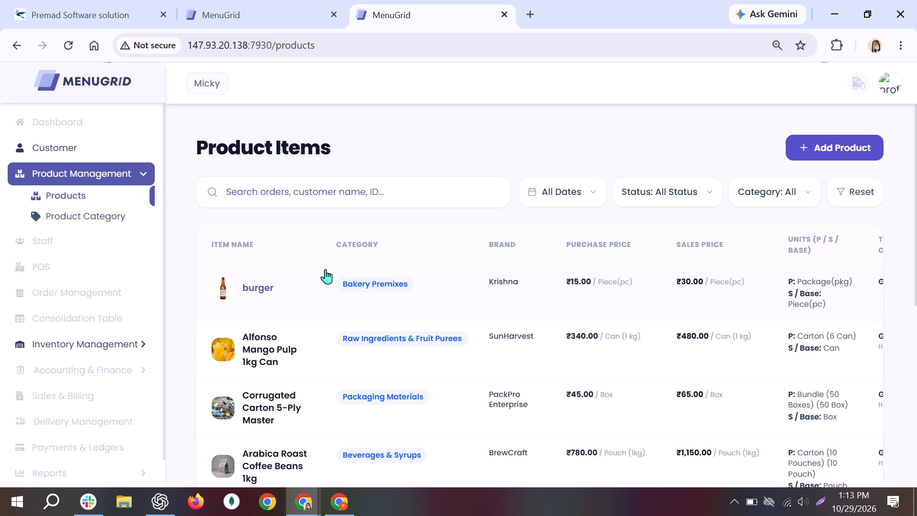
scroll(325, 269, left, 1)
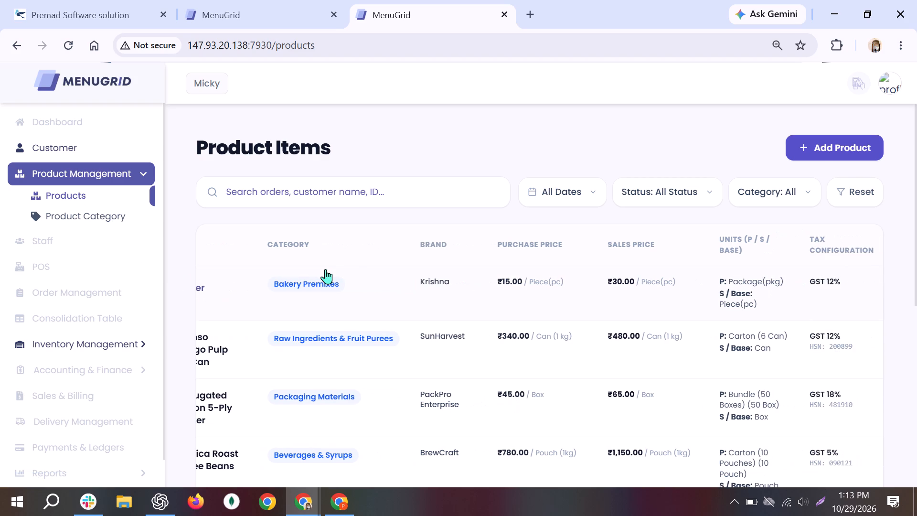
scroll(325, 269, left, 4)
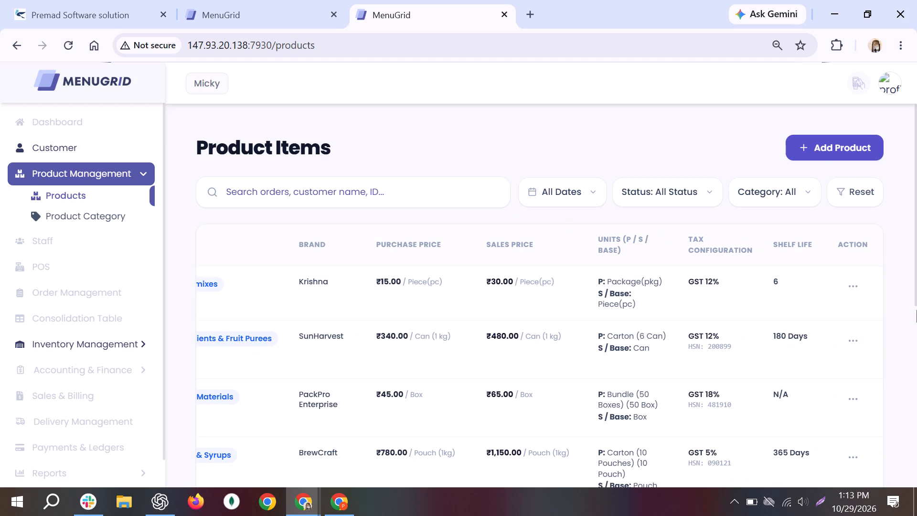
View the burger product's details and examine its pricing, unit and stock configuration, procurement and description sections.
click(852, 286)
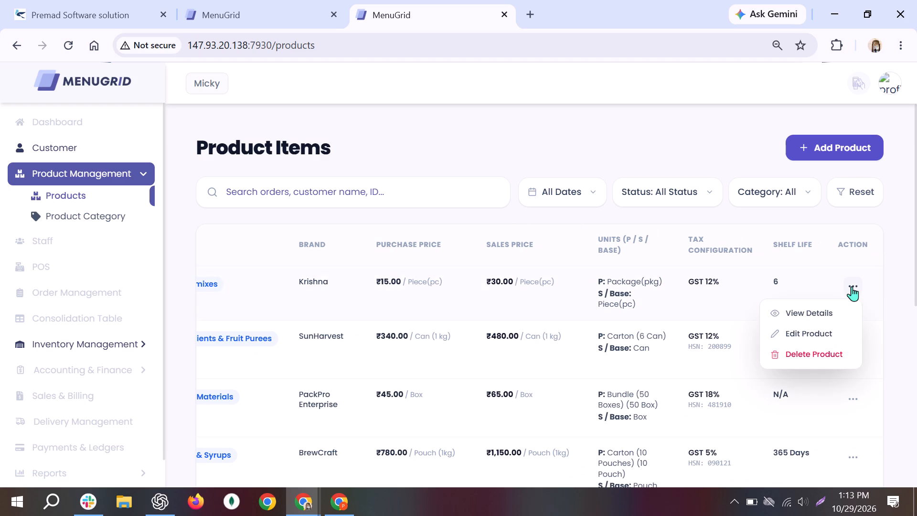
click(817, 307)
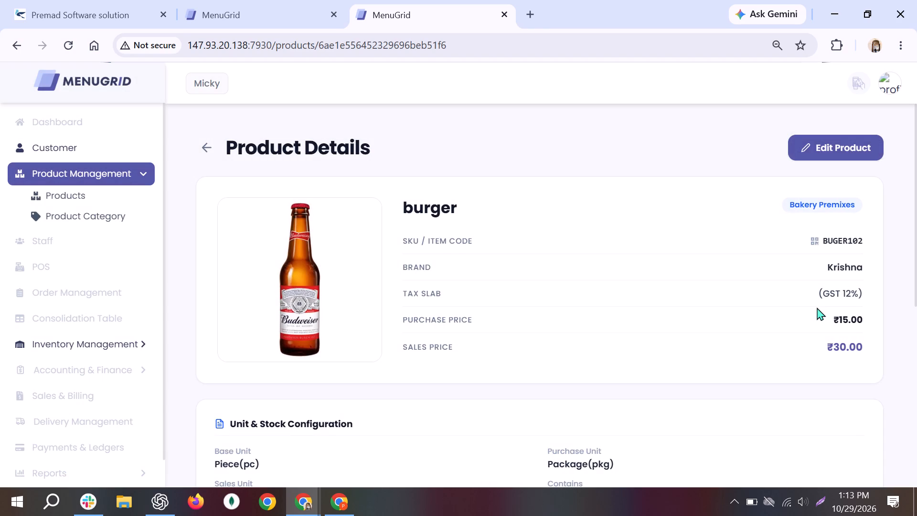
scroll(817, 307, down, 7)
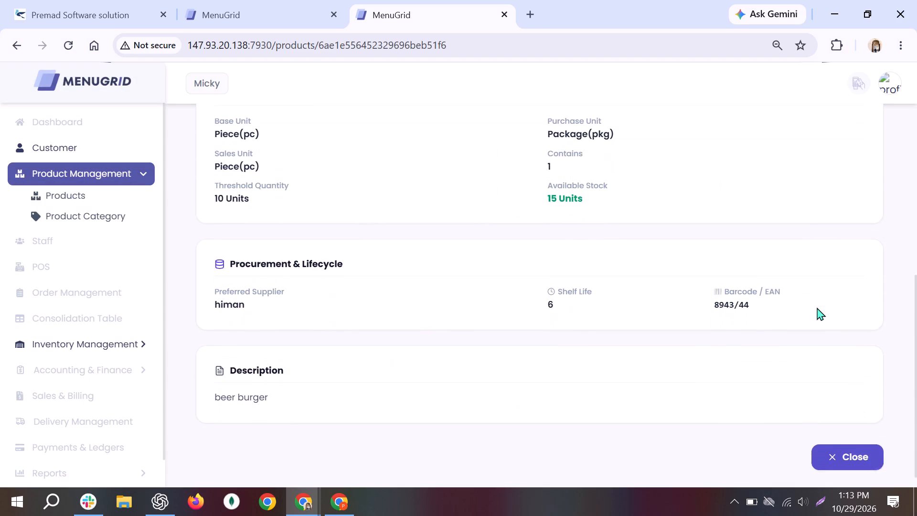
scroll(817, 307, down, 2)
scroll(817, 307, up, 20)
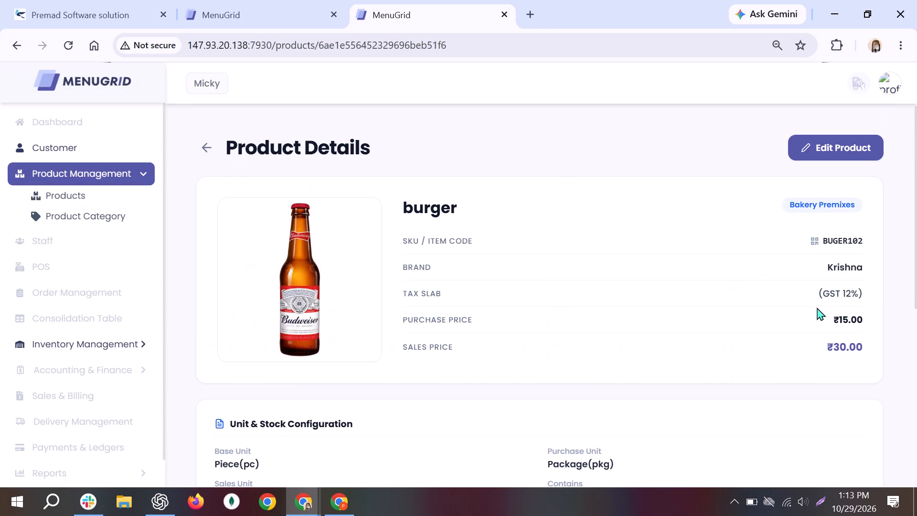
scroll(817, 307, up, 5)
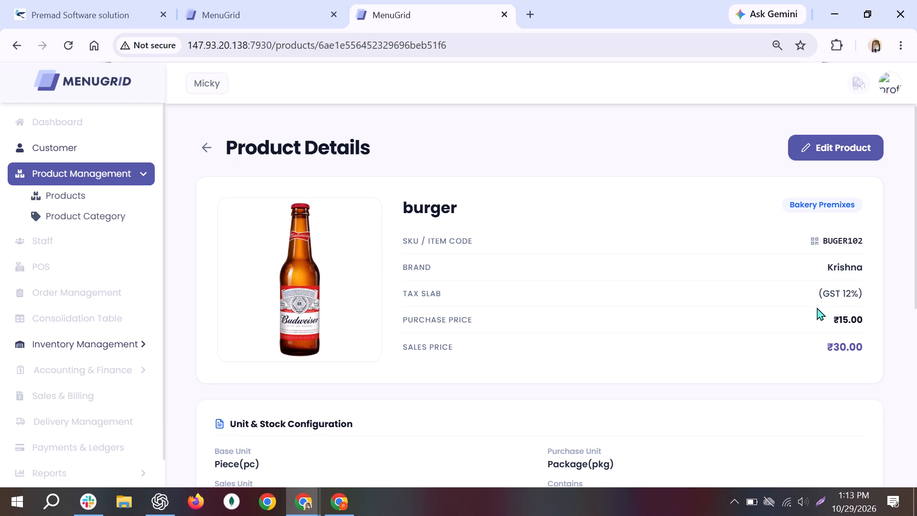
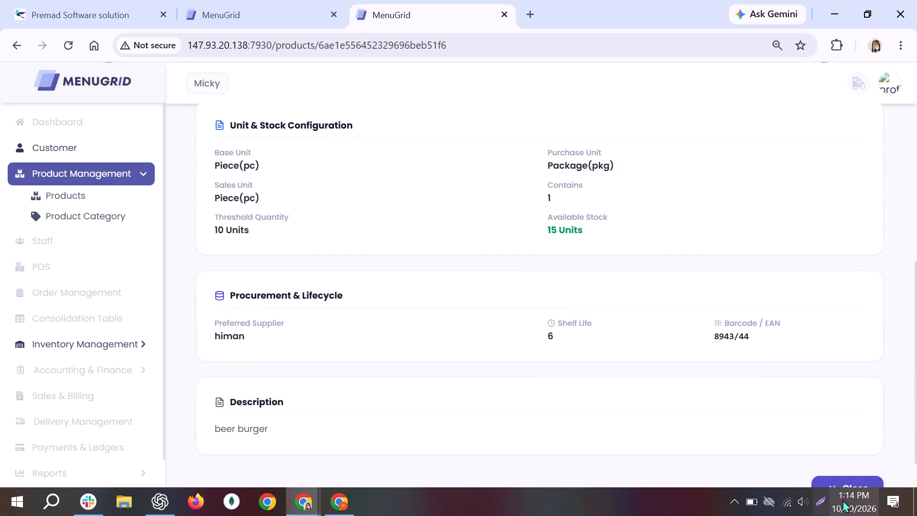
Open the Windows taskbar calendar and advance it to November 2026 to check the dates.
click(846, 488)
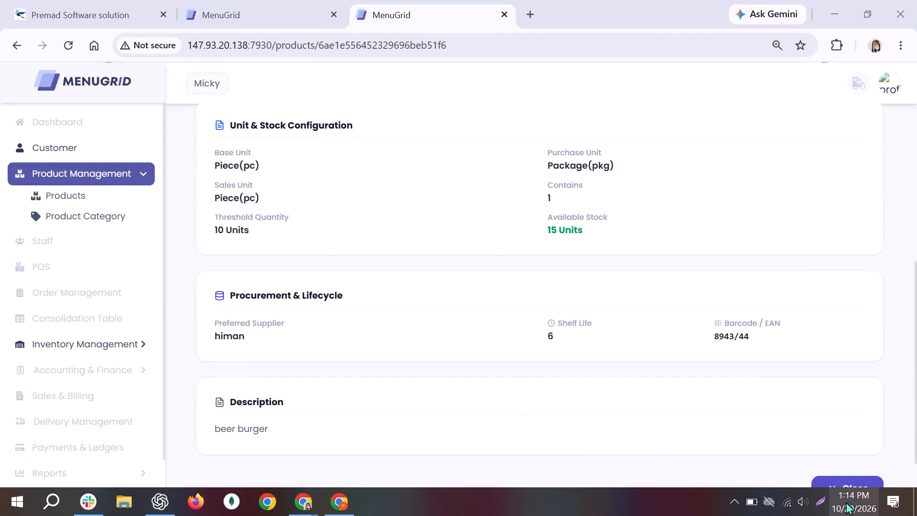
click(846, 502)
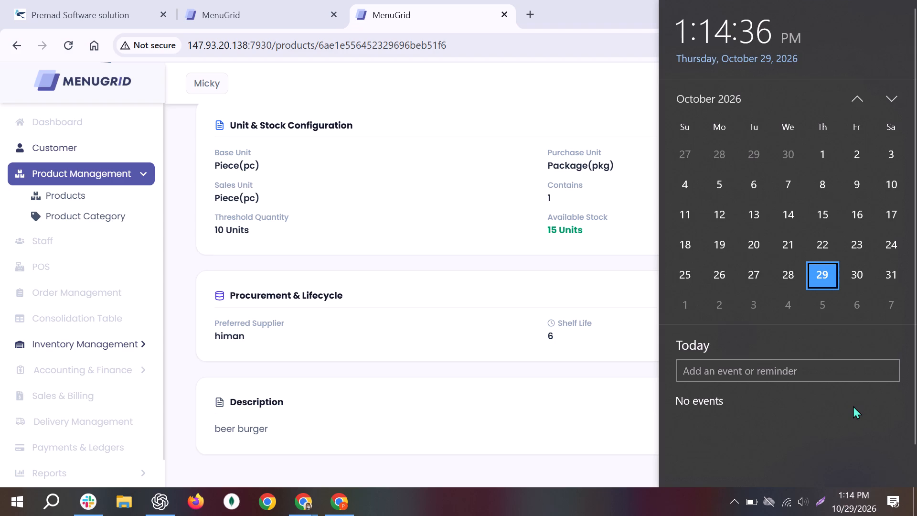
scroll(853, 406, down, 1)
scroll(853, 406, up, 2)
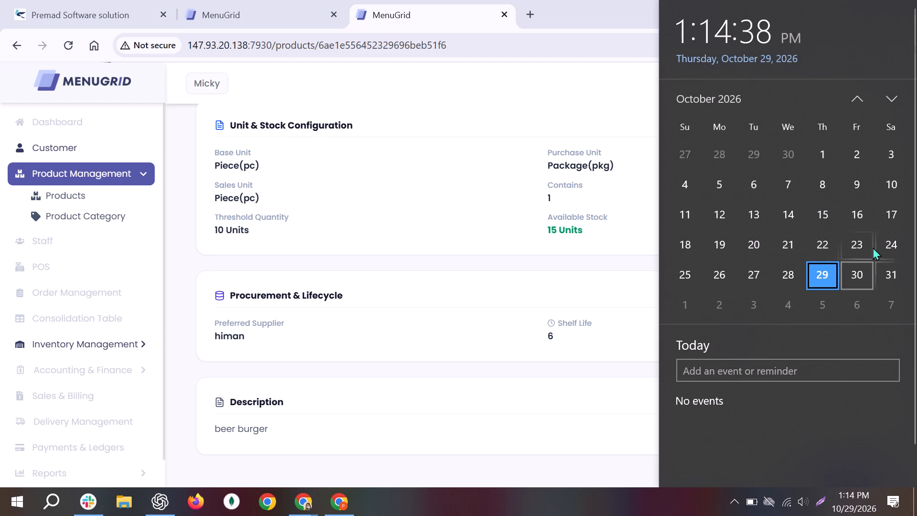
click(892, 99)
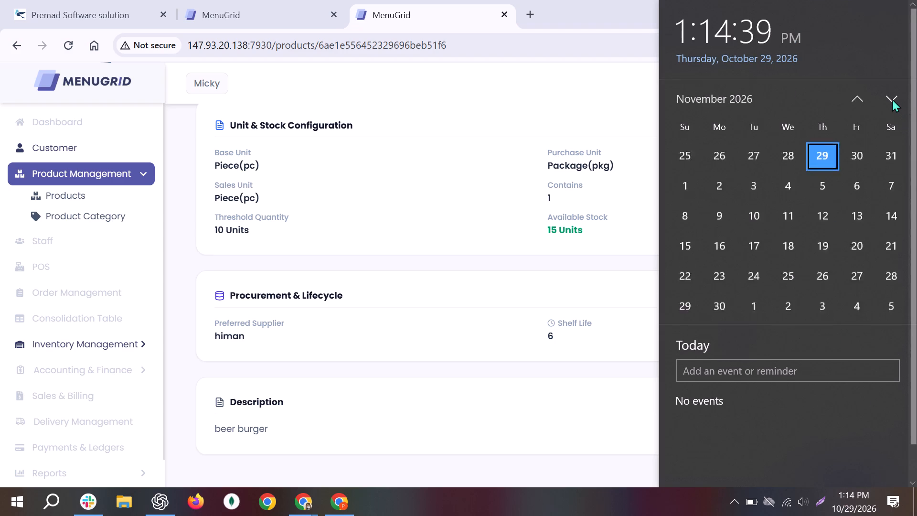
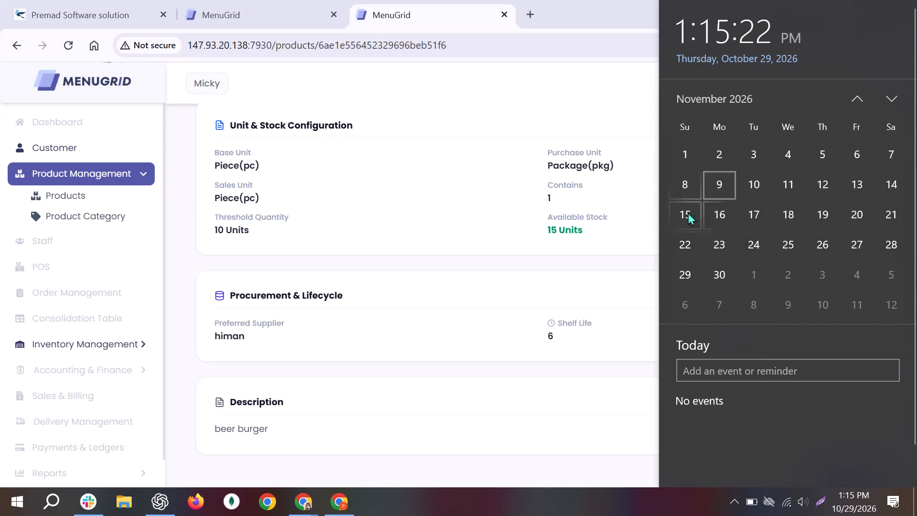
Dismiss the calendar and review the product's unit and stock, procurement and lifecycle, and description details.
click(648, 259)
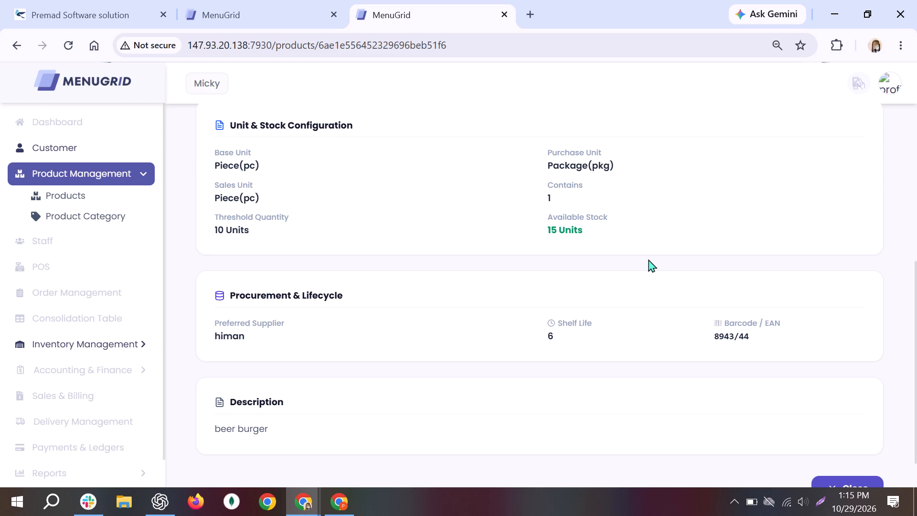
scroll(648, 259, down, 1)
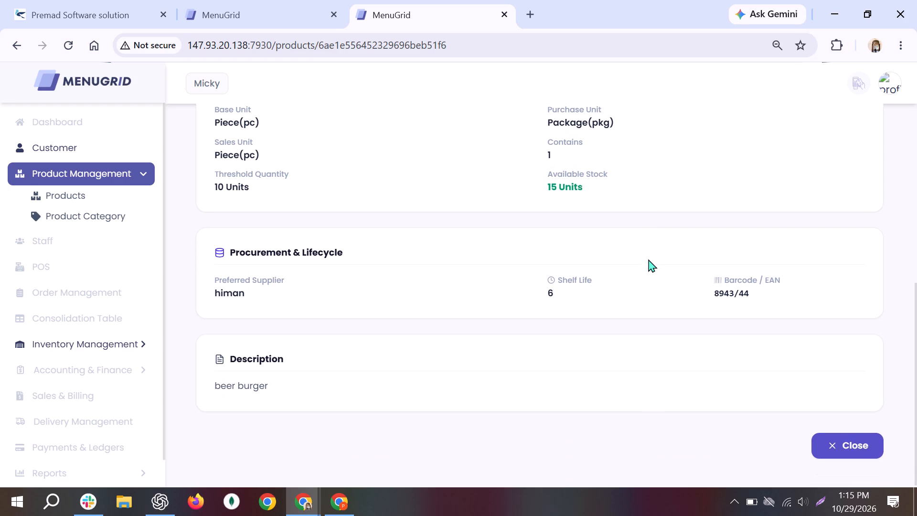
scroll(648, 259, up, 2)
scroll(648, 259, down, 4)
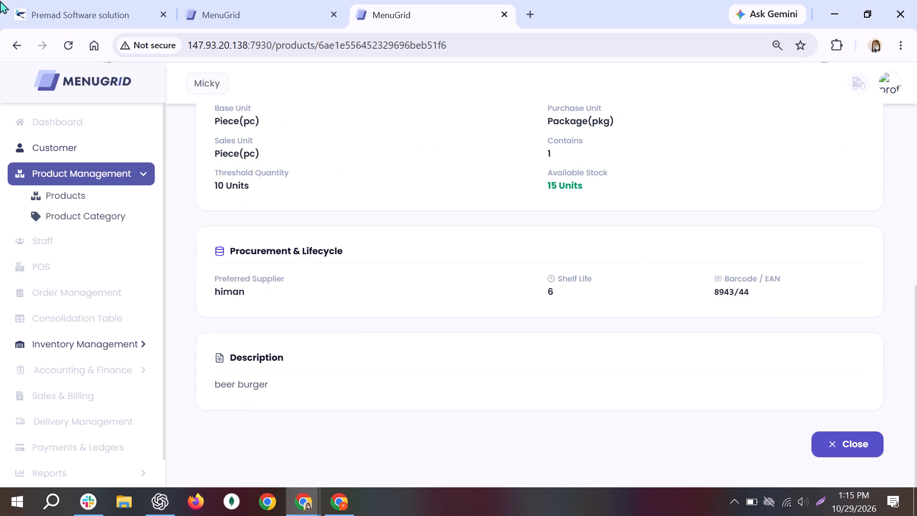
Check the Premad HRM employee dashboard, and return to the MenuGrid product details page.
click(99, 3)
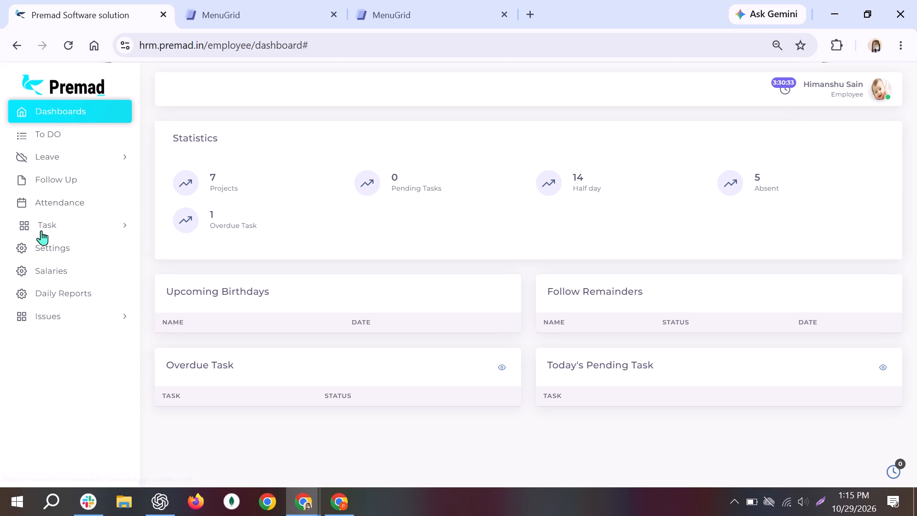
click(437, 0)
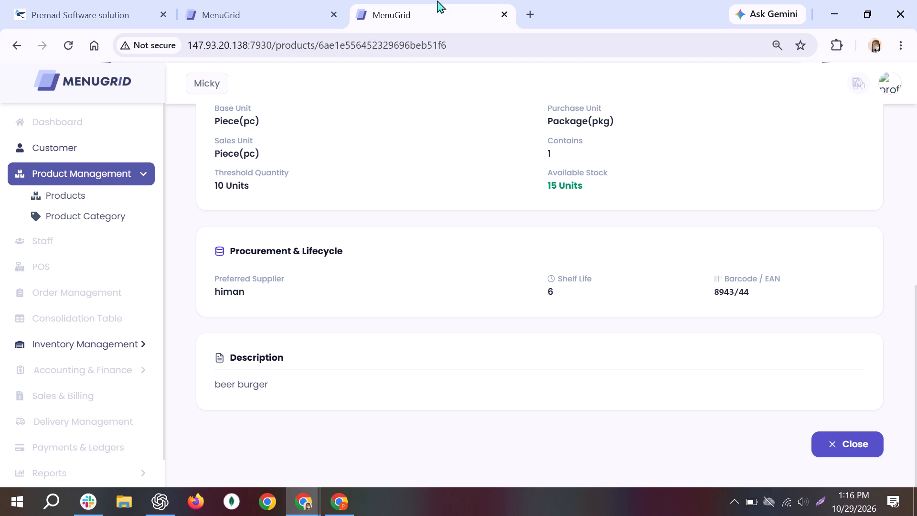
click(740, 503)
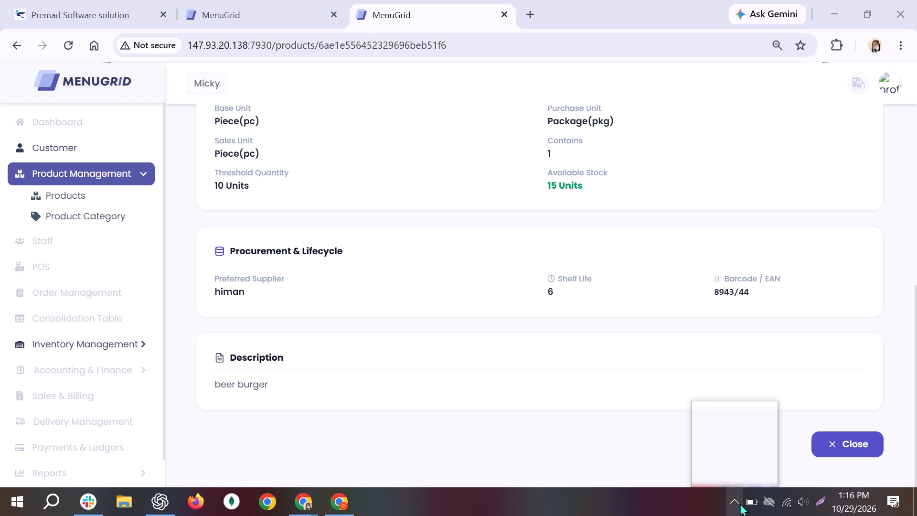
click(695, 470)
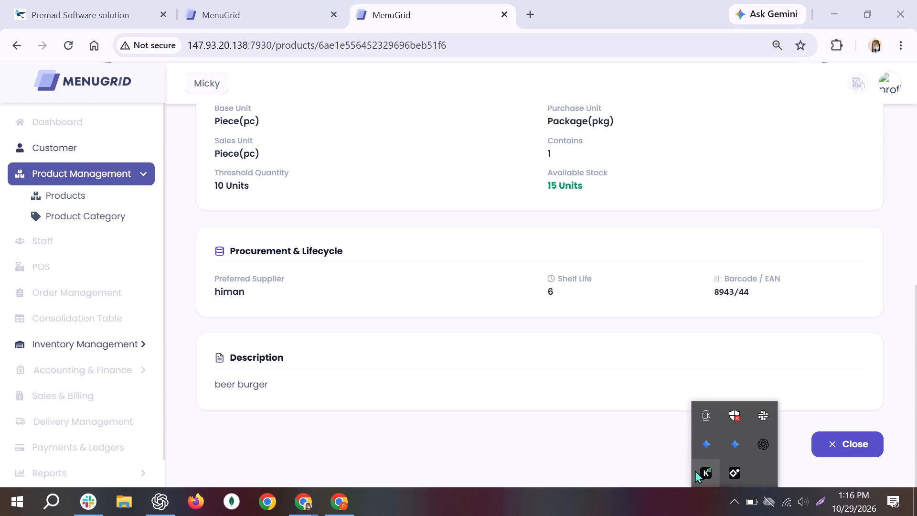
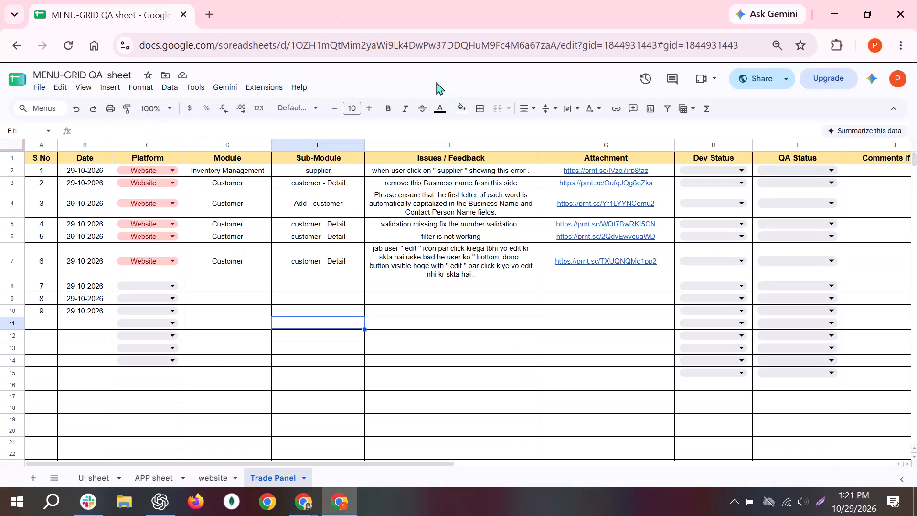
Look over the issues already logged in the QA sheet's Trade Panel tab.
click(436, 82)
scroll(410, 255, up, 2)
scroll(490, 345, up, 4)
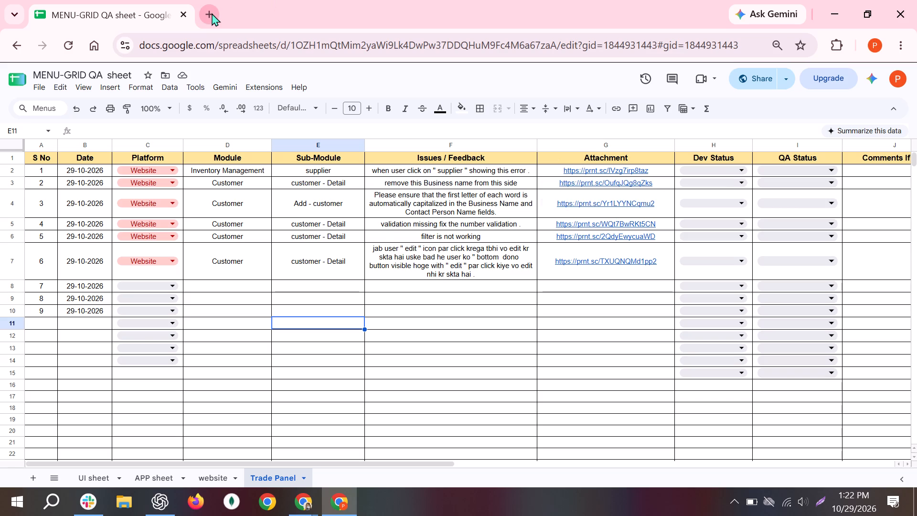
scroll(402, 280, down, 6)
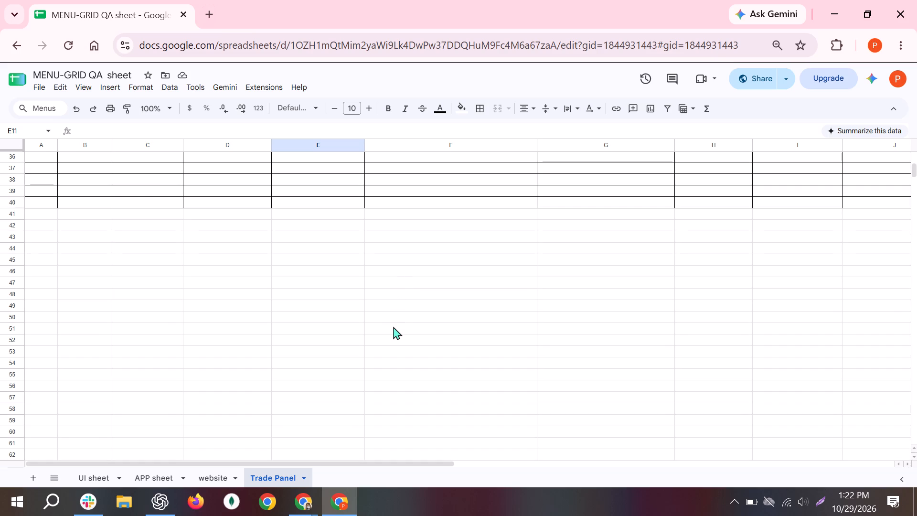
Switch back to the MenuGrid product details page and expand the Inventory Management module to see its sub-modules.
key(alt+Tab)
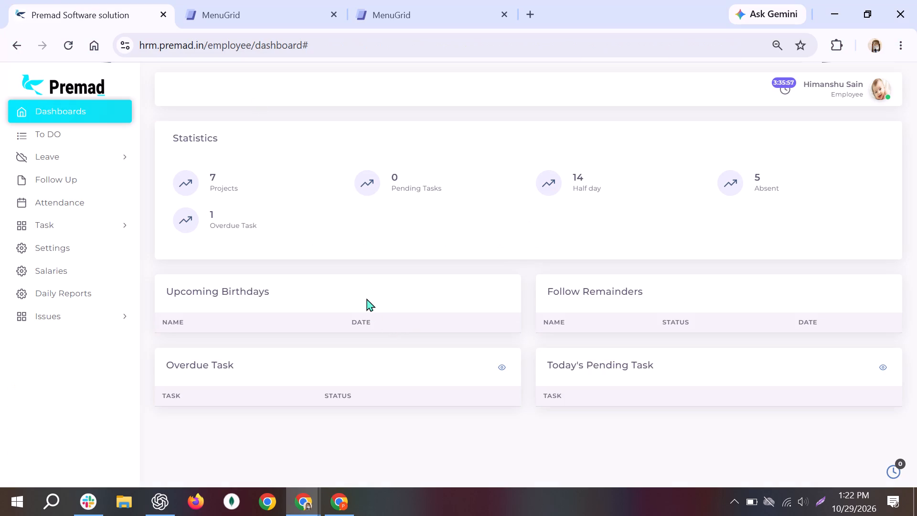
drag(301, 0, 354, 3)
click(427, 6)
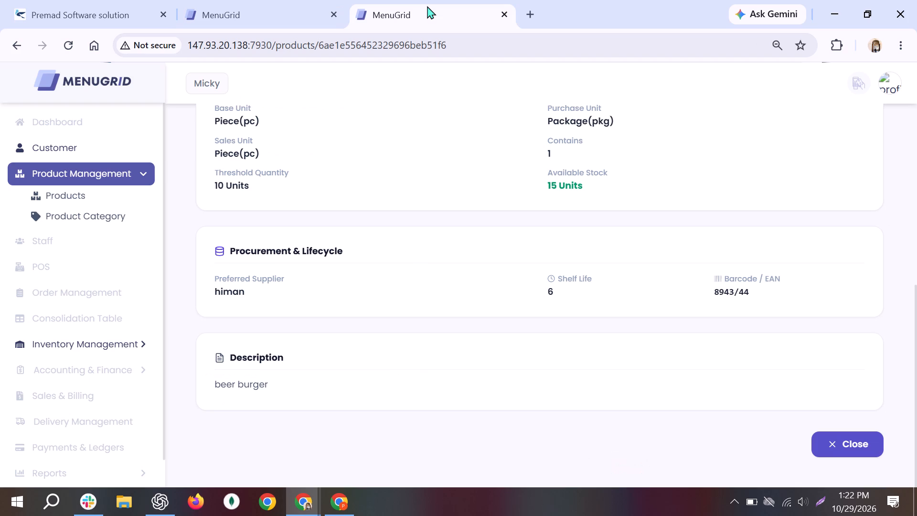
scroll(427, 6, up, 4)
scroll(120, 282, down, 7)
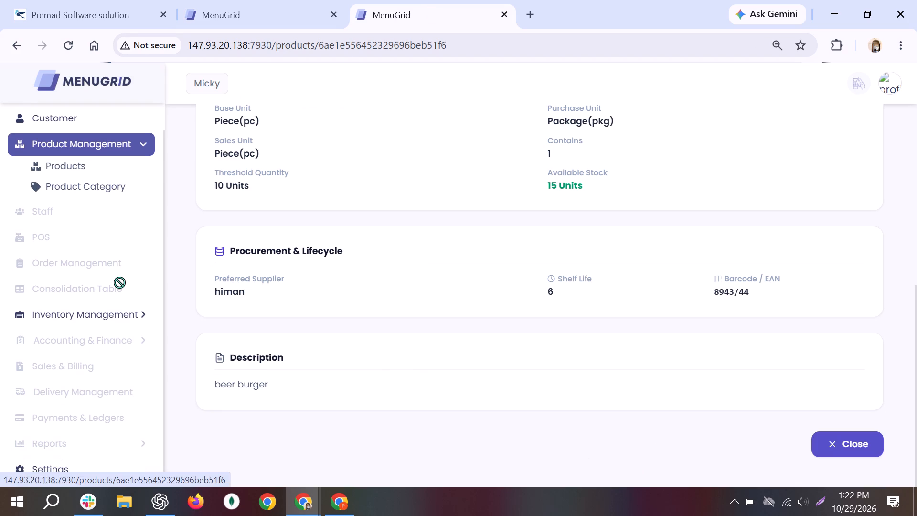
click(120, 282)
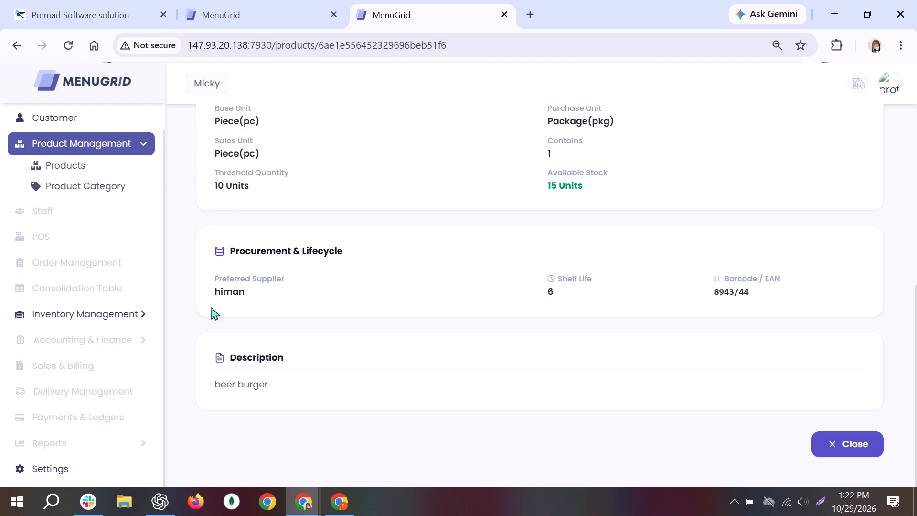
click(117, 311)
In the QA sheet, set the Dev Status of issue 1, the supplier error, to N/A.
key(alt+Tab)
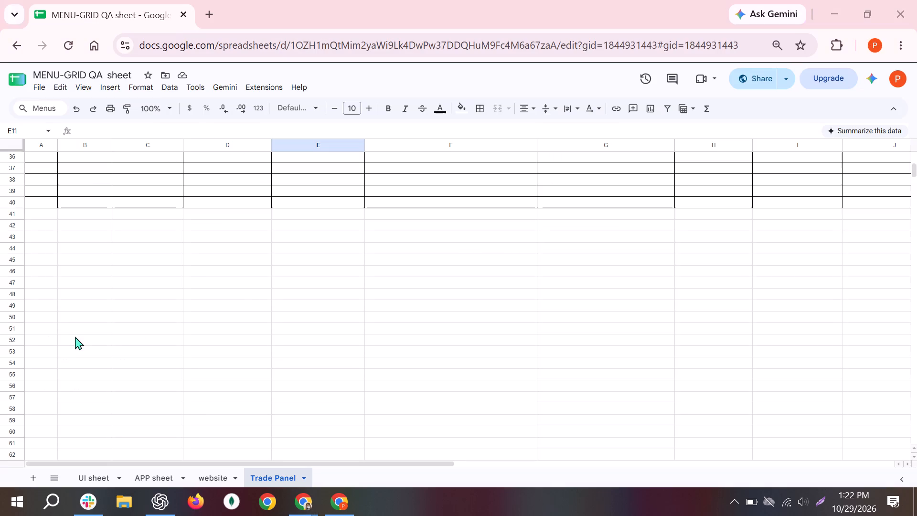
scroll(244, 287, up, 4)
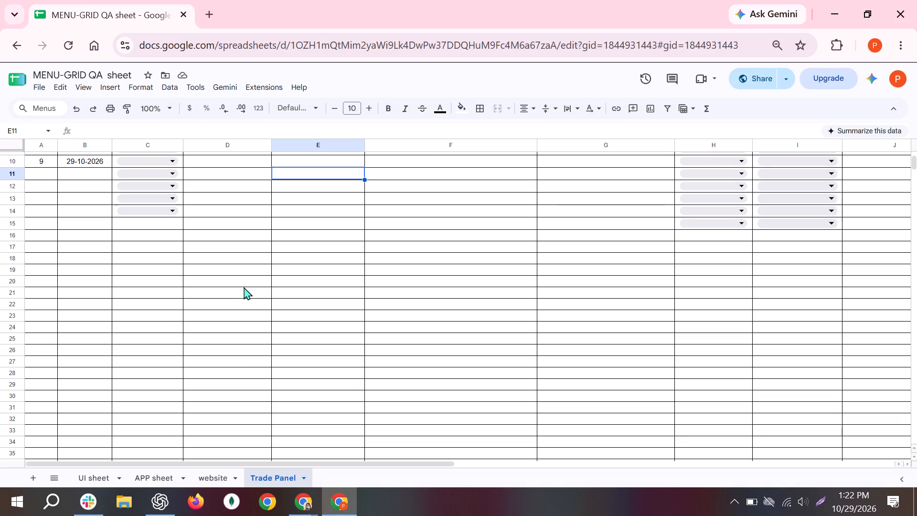
scroll(244, 287, up, 6)
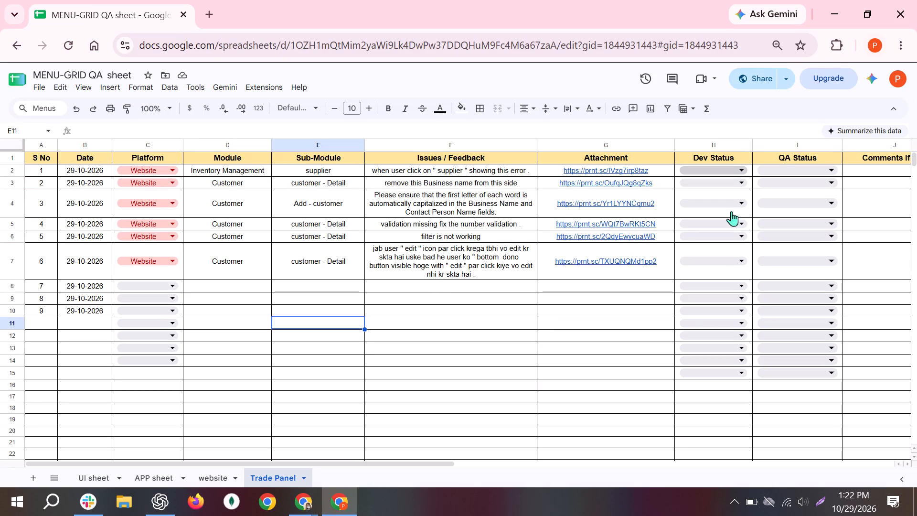
click(724, 168)
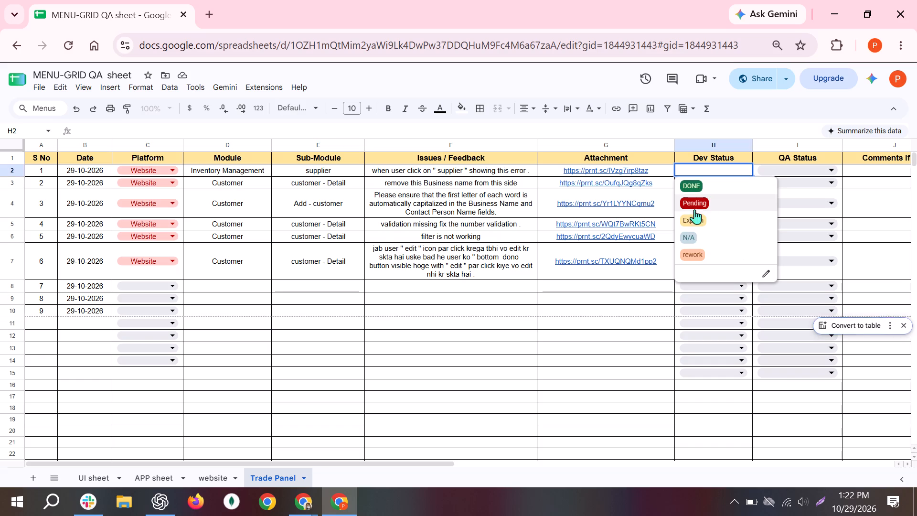
click(696, 237)
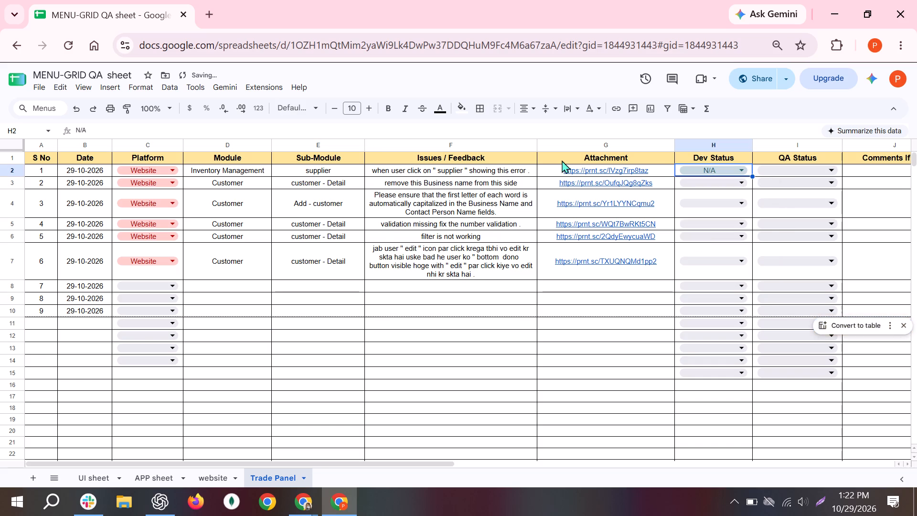
Go from the QA sheet's issue 2 to MenuGrid and open the Hotel Highway king customer's information page.
click(499, 188)
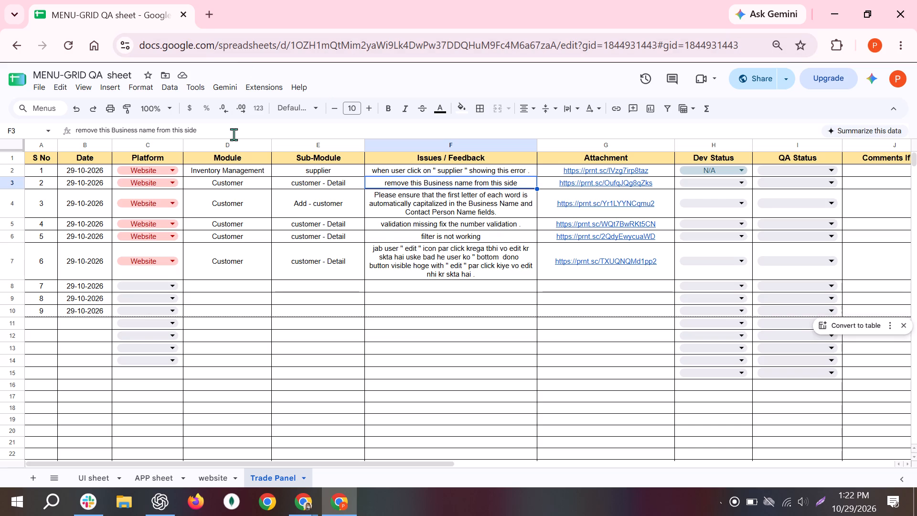
key(super+Tab)
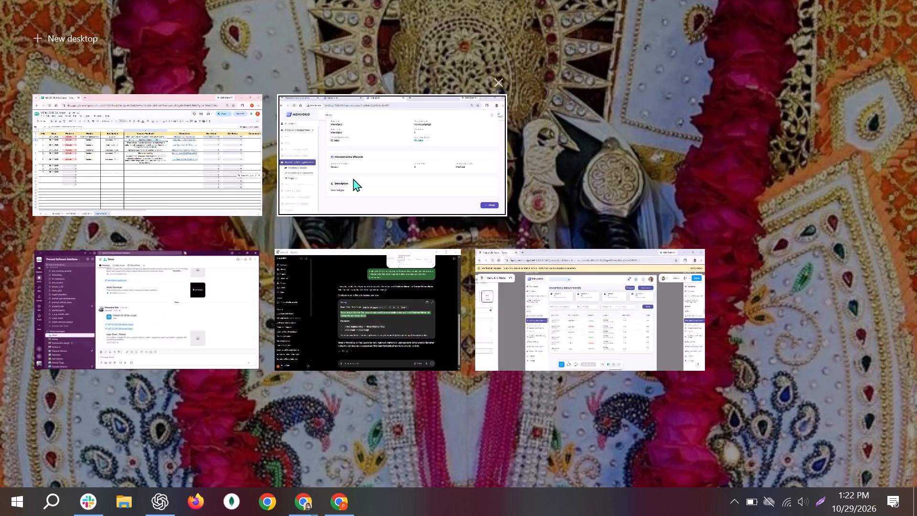
click(353, 178)
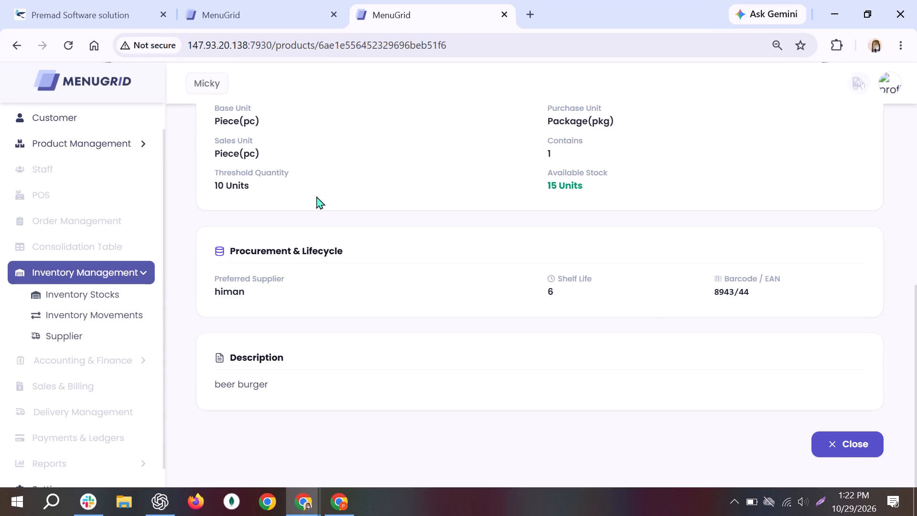
scroll(316, 196, up, 20)
scroll(316, 196, up, 2)
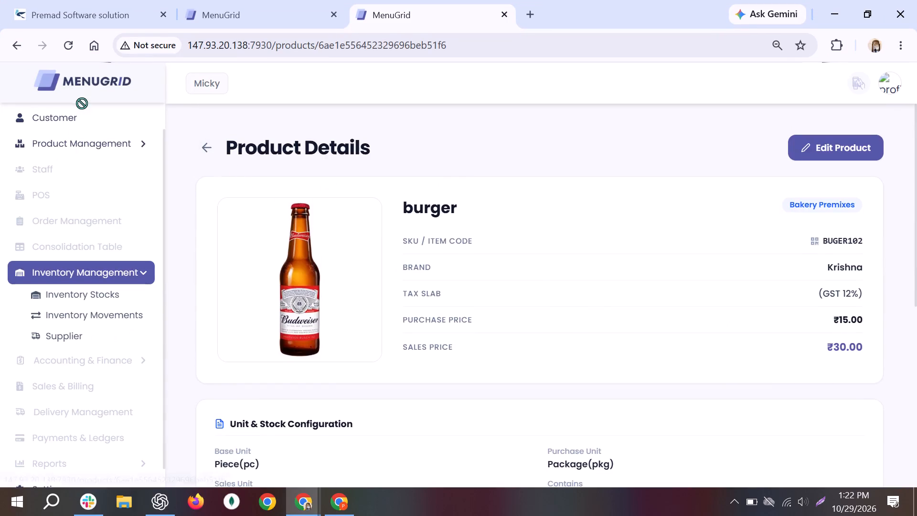
click(80, 119)
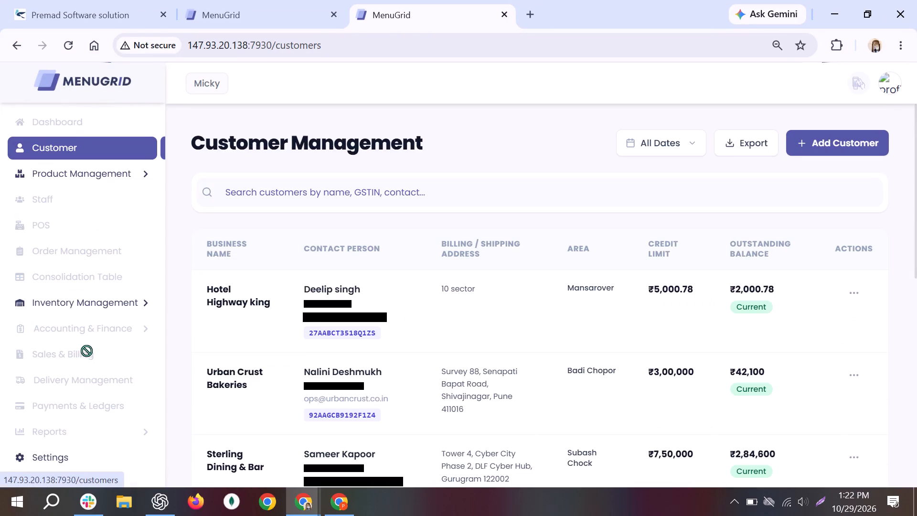
click(245, 305)
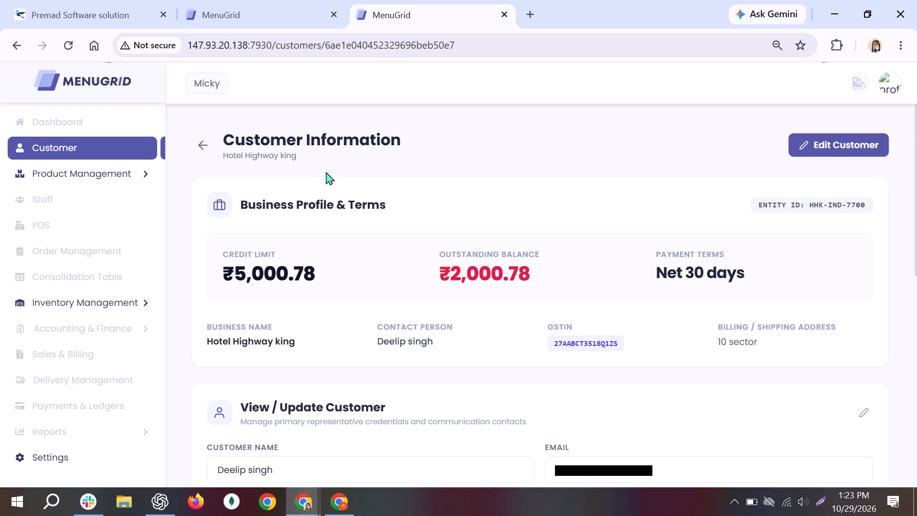
Open the Hotel Highway king customer for editing and examine the business and primary contact fields.
click(864, 134)
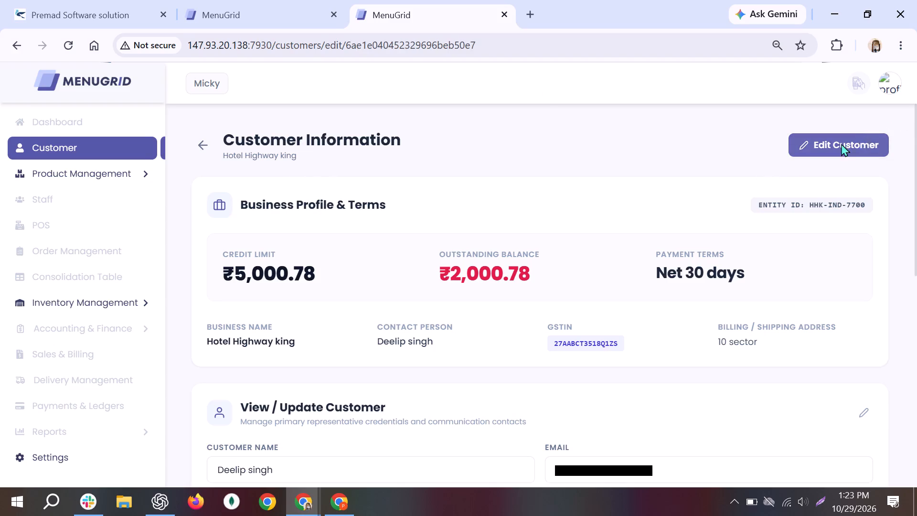
scroll(563, 267, down, 20)
scroll(563, 267, down, 11)
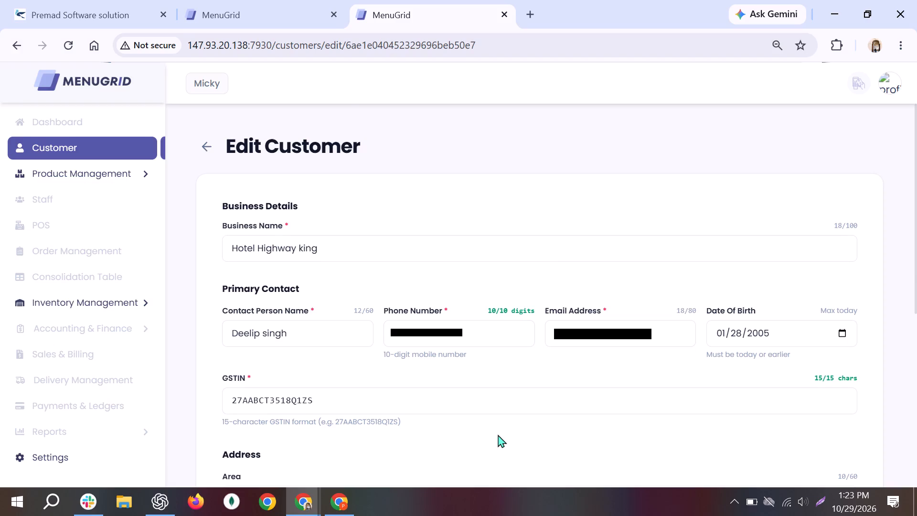
scroll(498, 434, down, 14)
click(316, 343)
Leave the customer form and open the Products list under Product Management.
drag(112, 183, 111, 184)
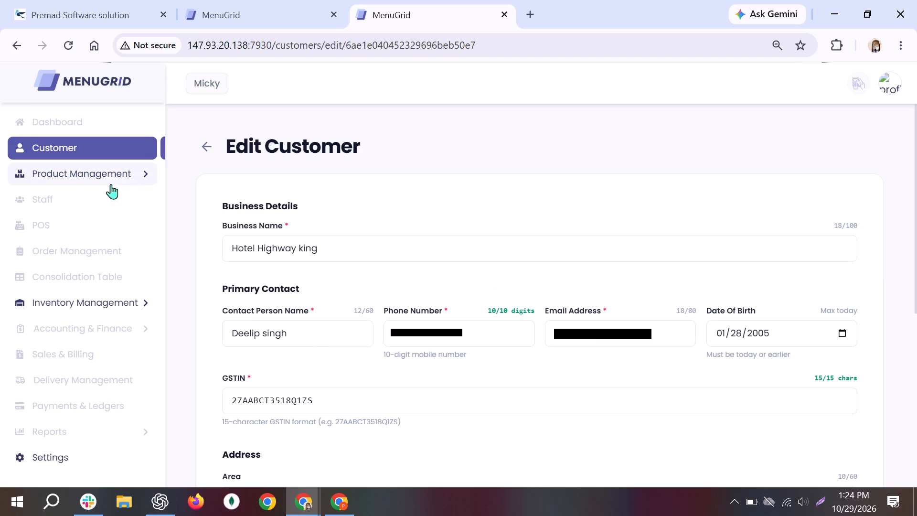
drag(111, 184, 100, 180)
click(100, 180)
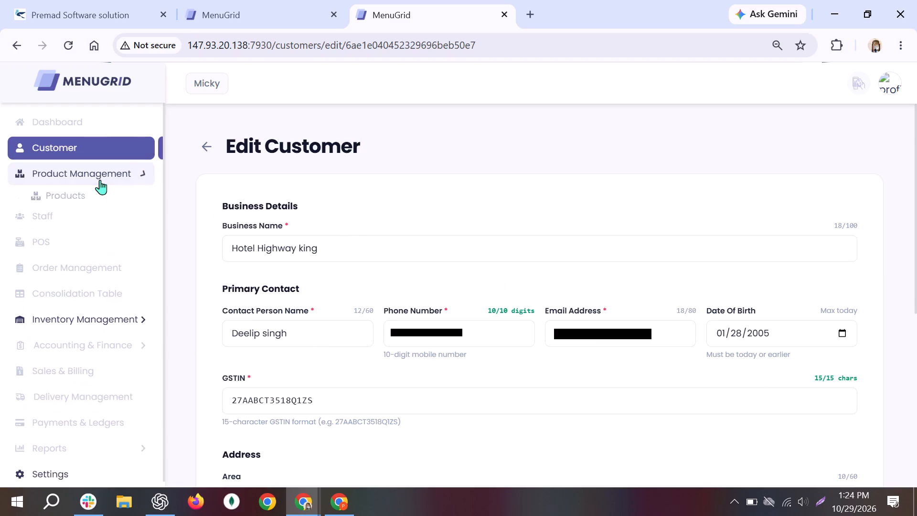
drag(95, 185, 101, 174)
click(101, 174)
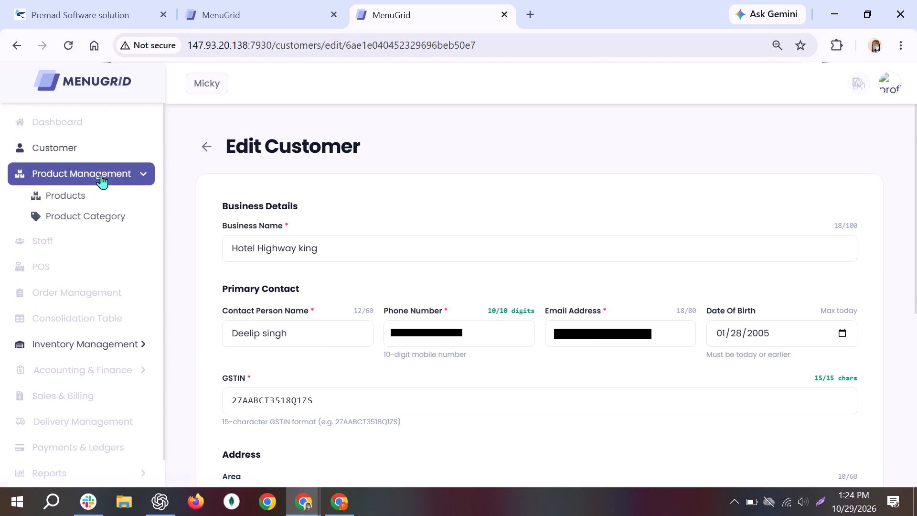
click(101, 175)
click(98, 187)
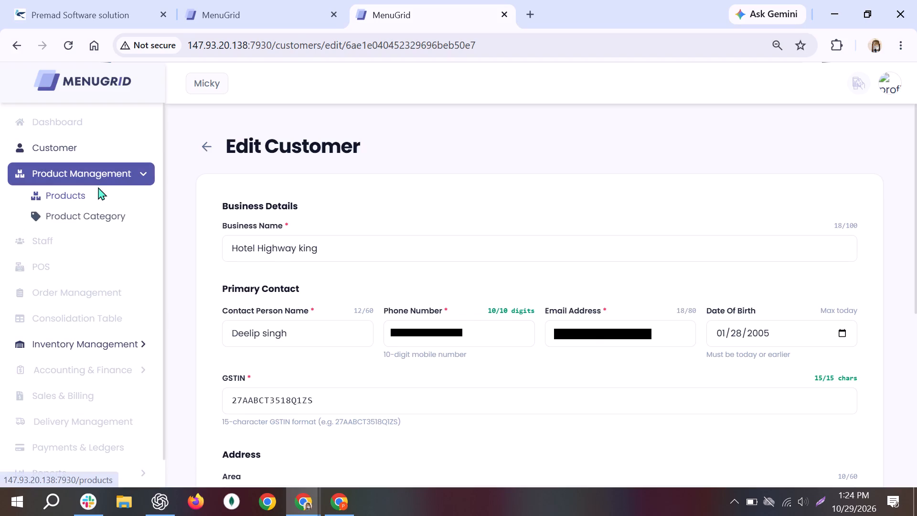
click(98, 185)
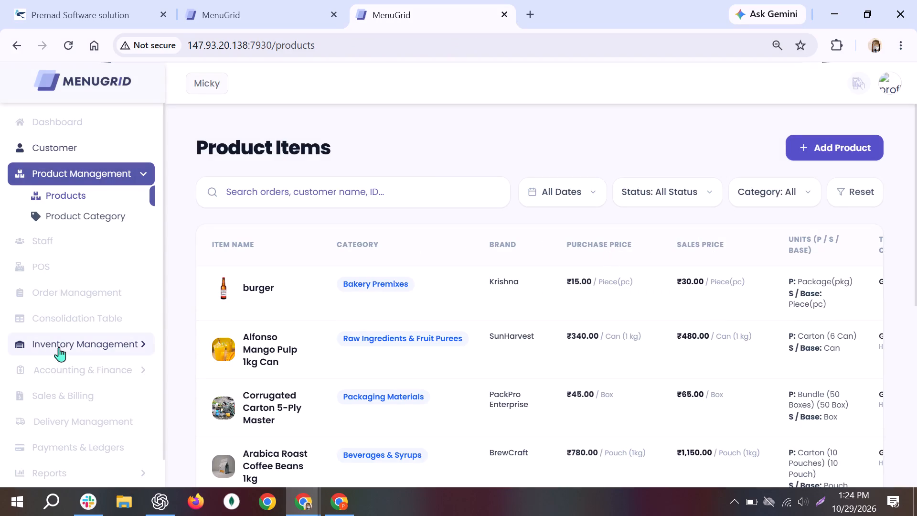
Open Inventory Stocks under Inventory Management and view the burger item's stock details.
click(59, 347)
click(75, 327)
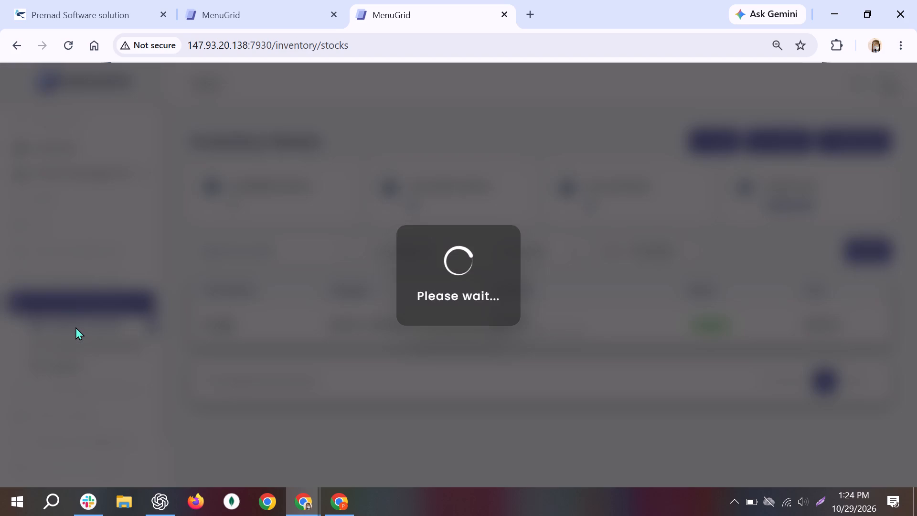
click(417, 322)
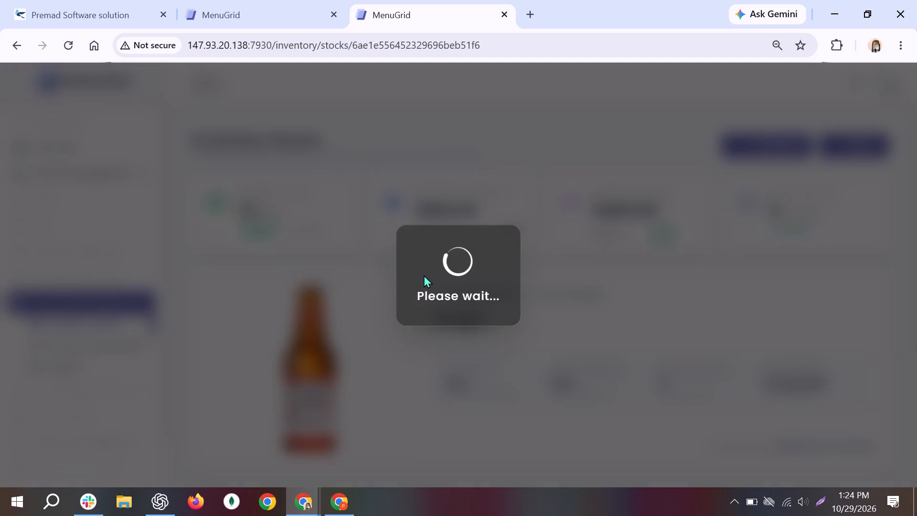